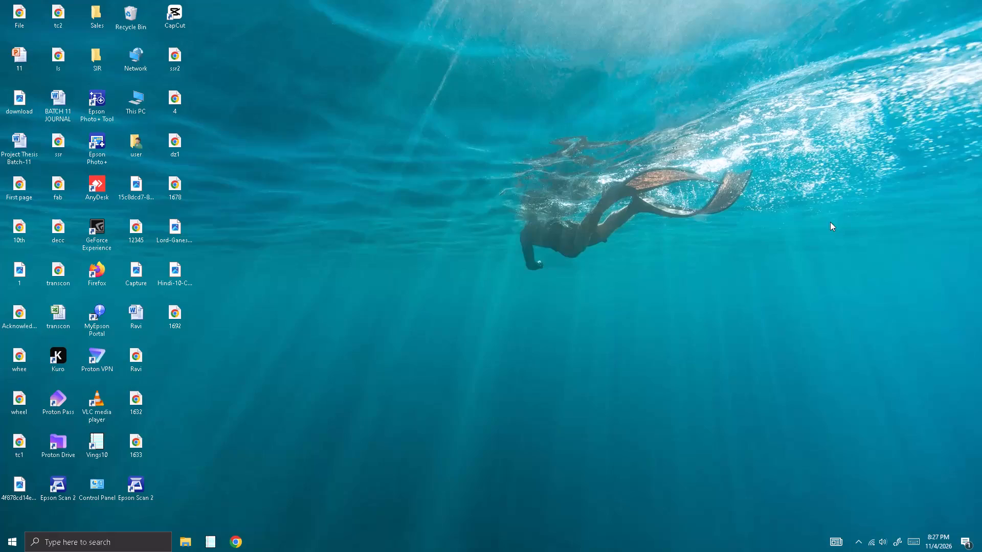
Open the Vings billing application and bring up the Sales Register report.
click(206, 551)
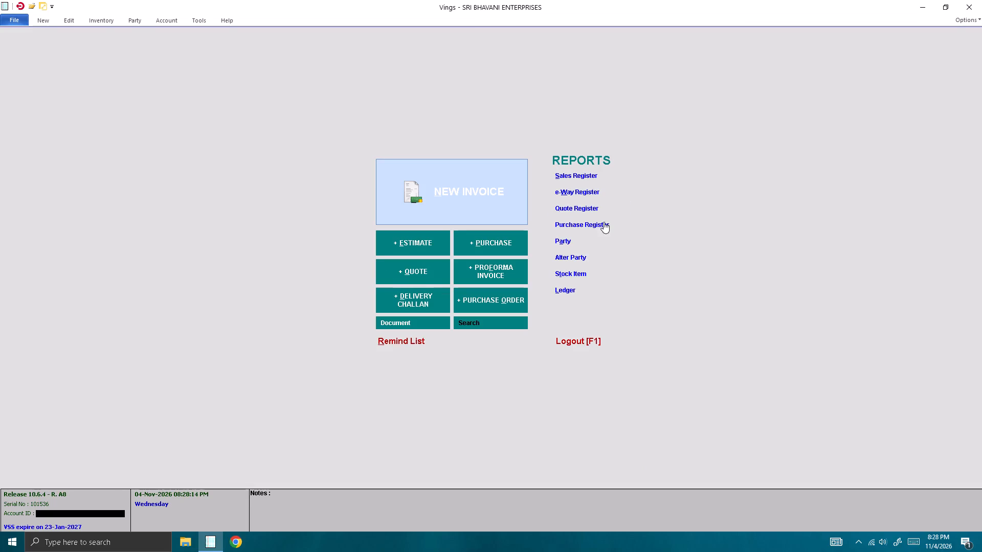
click(567, 170)
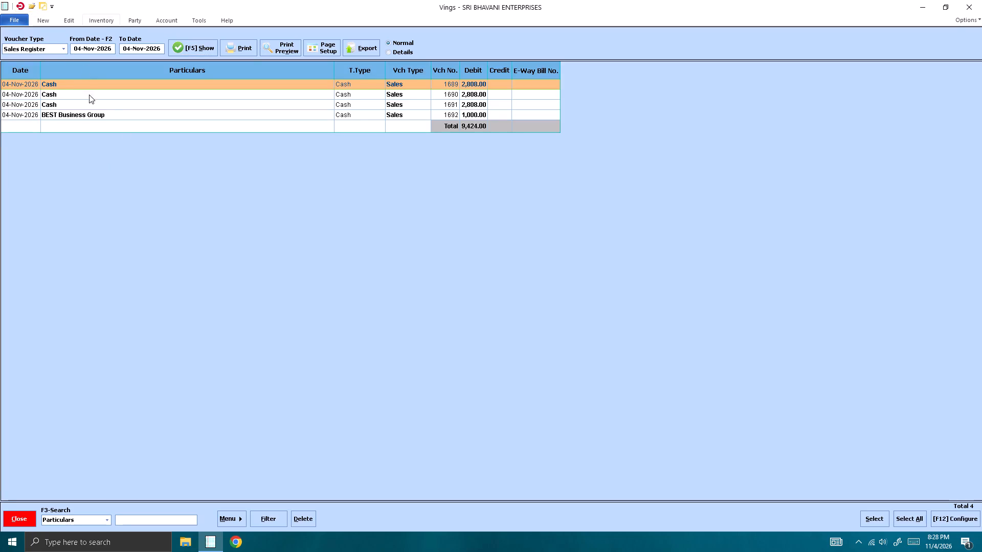
Set the Sales Register's From Date to 30-Sep-2026, show the vouchers for that period and review the latest entries.
click(78, 50)
click(82, 50)
key(BackSpace)
key(End)
key(Right)
key(Right)
key(Right)
key(Left)
key(Left)
key(Left)
key(Left)
key(Left)
key(Left)
key(Right)
key(BackSpace)
key(BackSpace)
key(BackSpace)
text(oct)
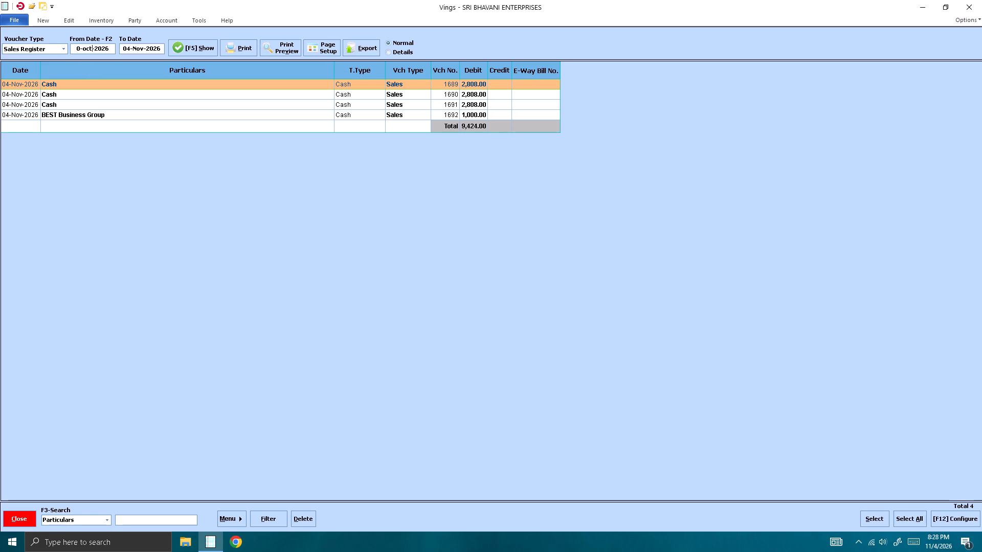
click(178, 53)
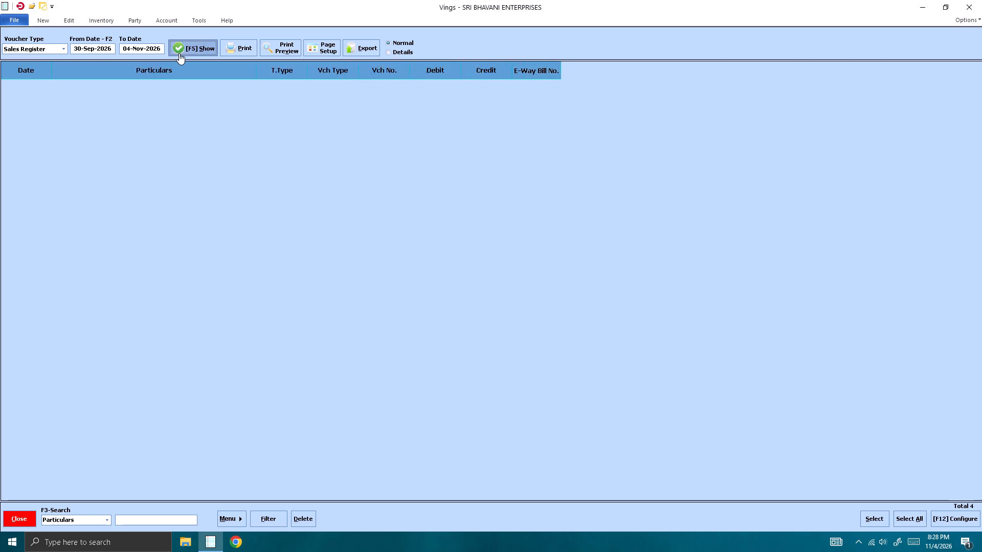
scroll(309, 314, down, 17)
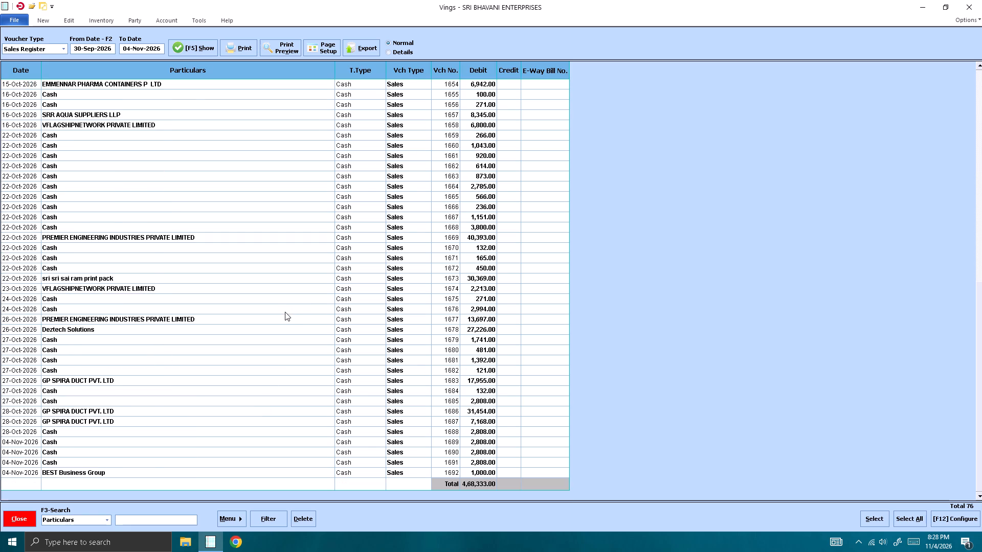
scroll(285, 312, down, 2)
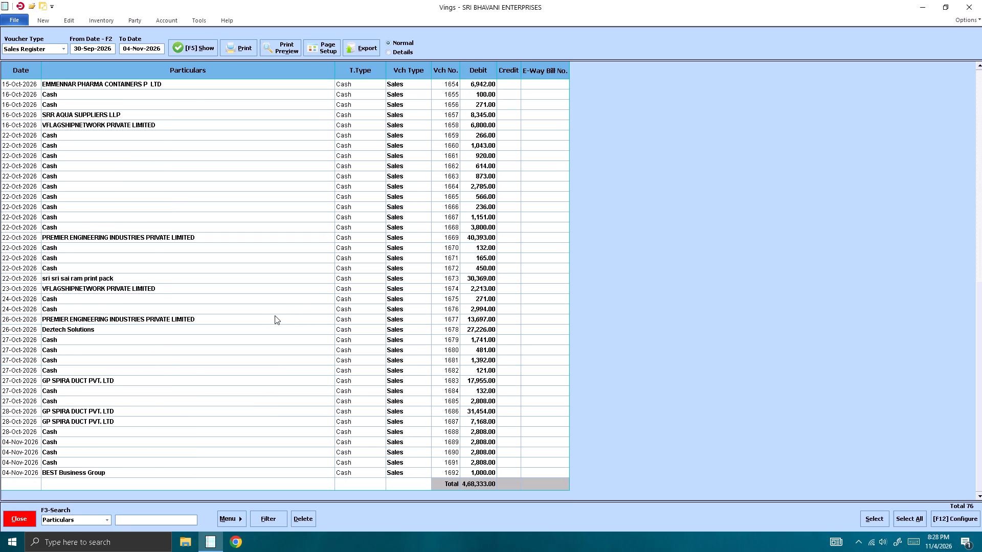
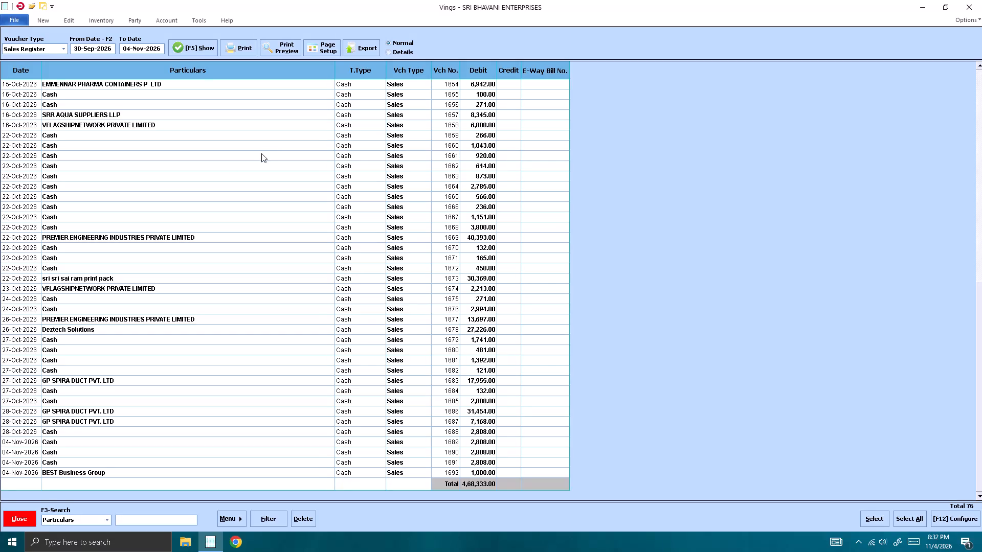
Examine the 13-Oct-2026 cash vouchers 1638 and 1644 from the Sales Register, closing each one after viewing.
scroll(92, 212, up, 6)
scroll(141, 245, up, 5)
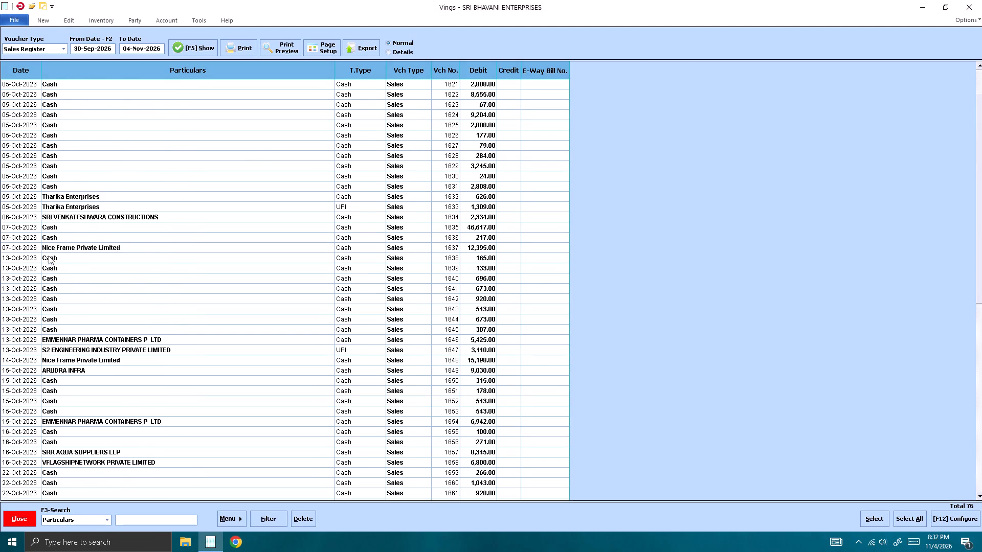
scroll(25, 187, up, 5)
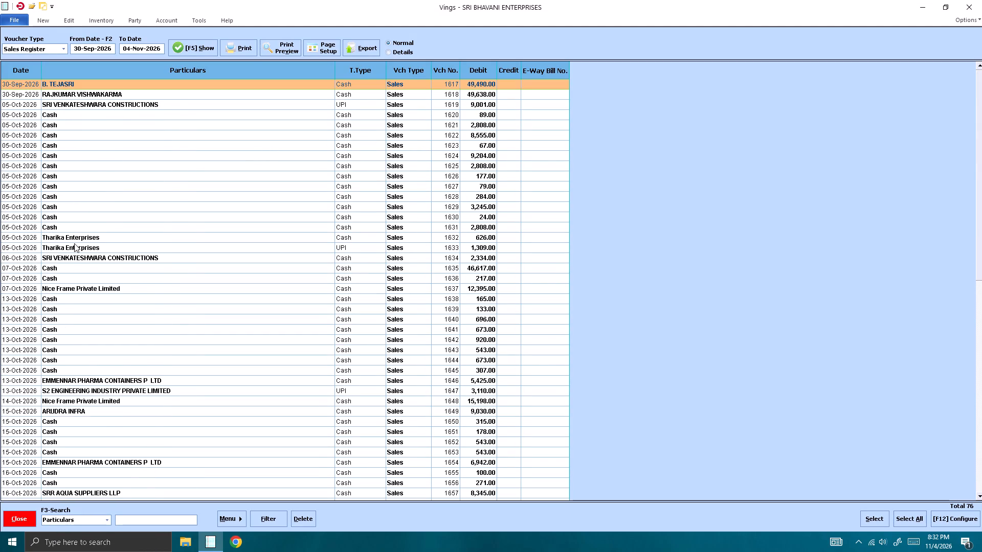
click(73, 301)
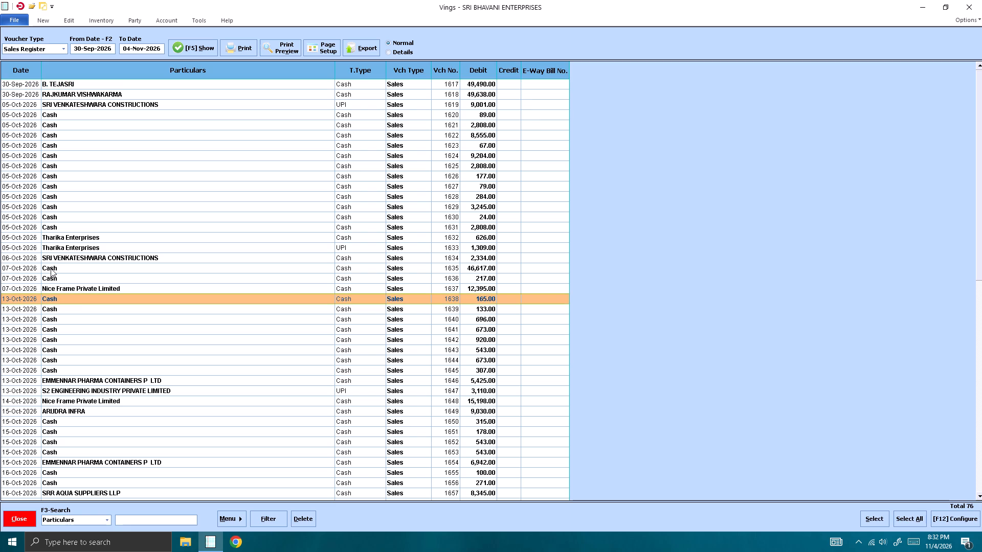
key(Return)
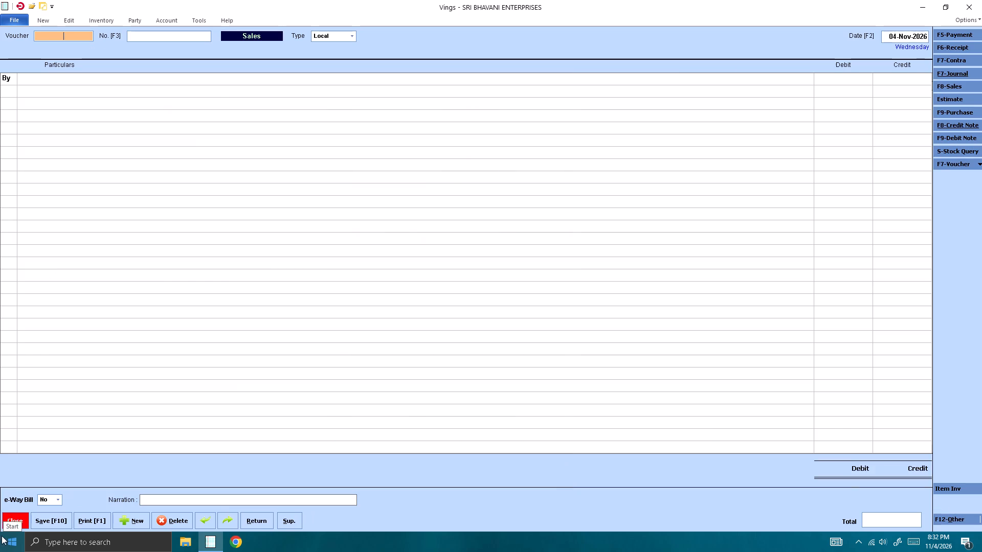
click(19, 513)
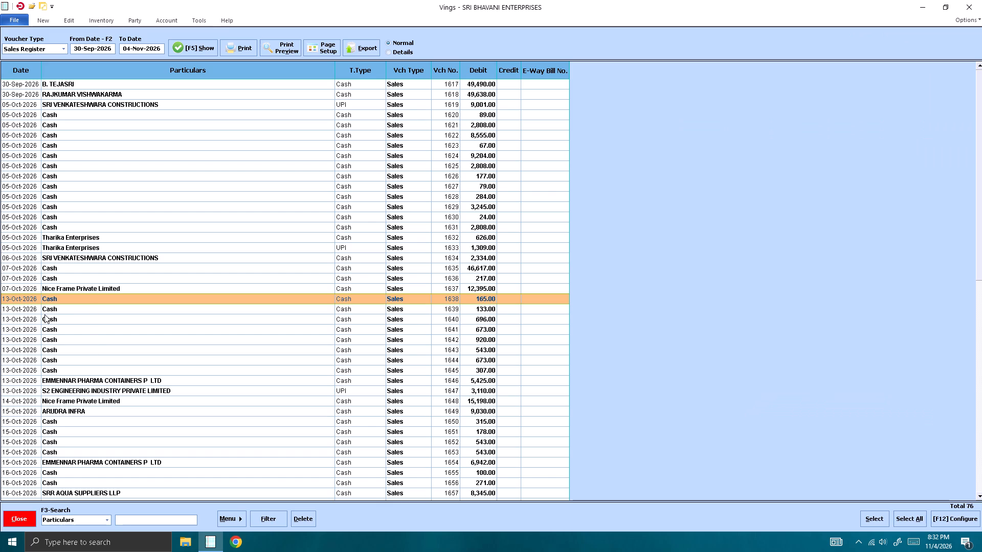
click(69, 352)
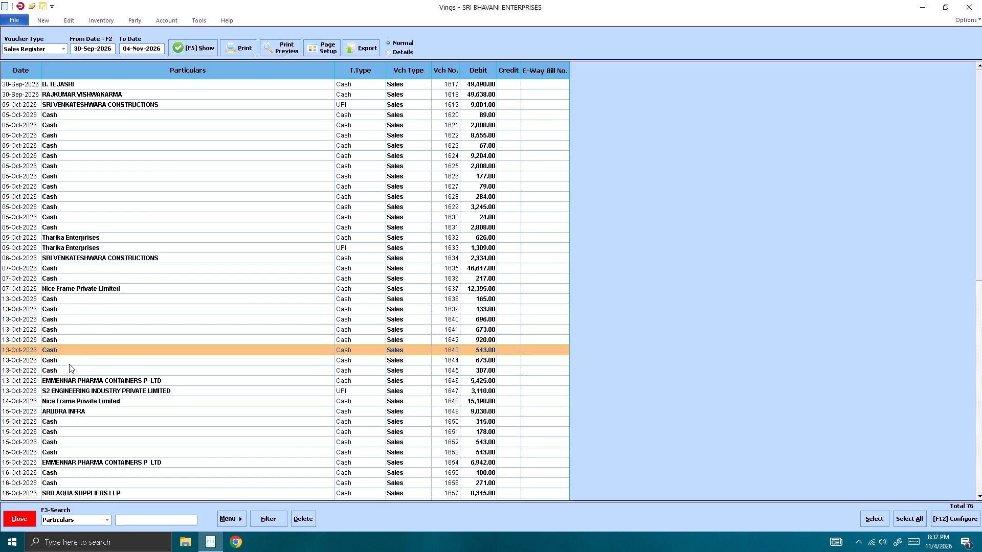
click(70, 360)
key(Return)
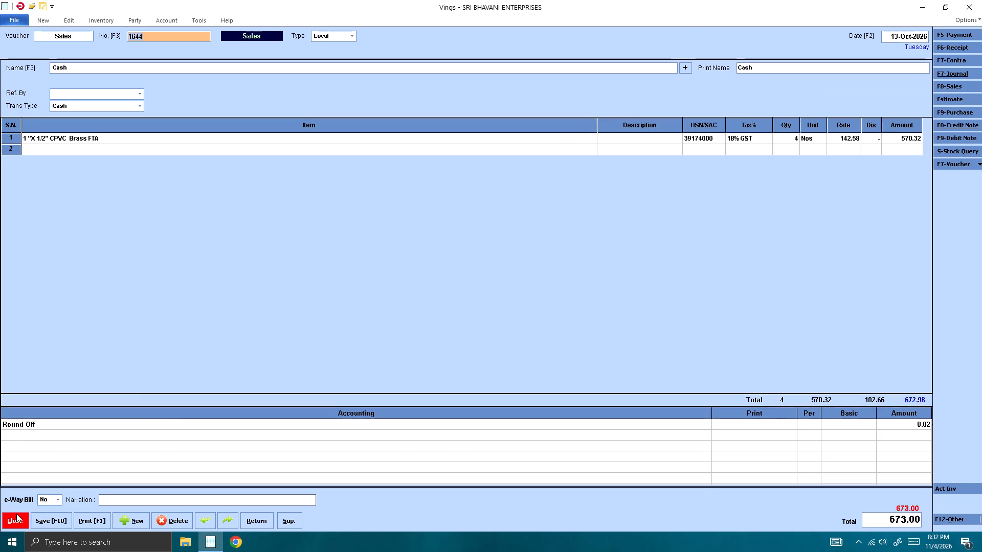
click(16, 520)
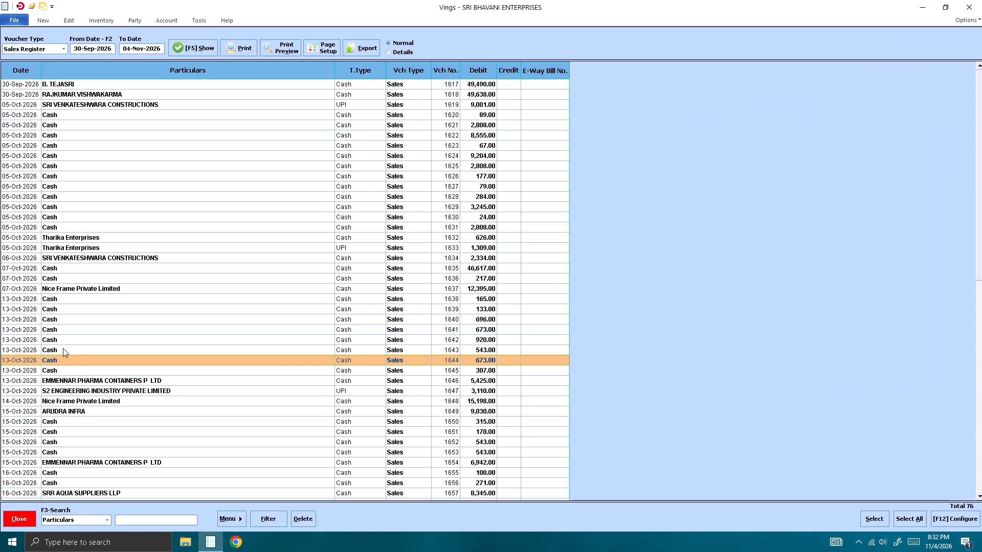
Open the 13-Oct-2026 cash sales voucher 1641 from the Sales Register and select its party name for editing.
click(62, 347)
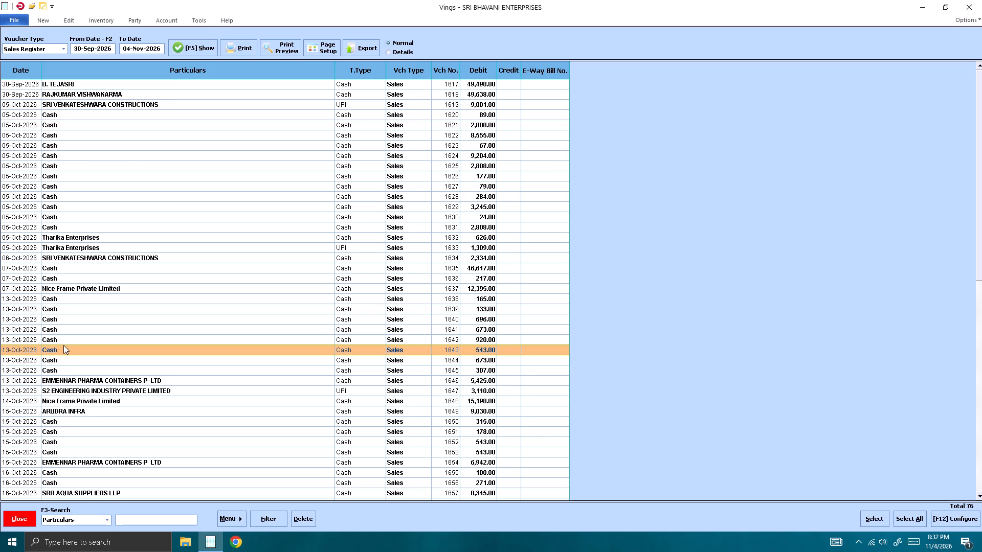
click(66, 334)
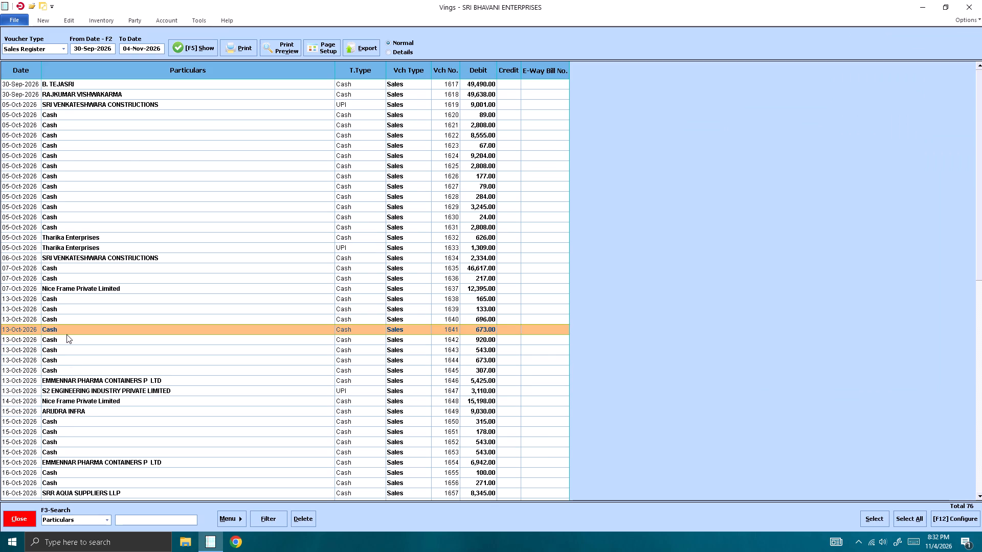
key(backslash)
key(Return)
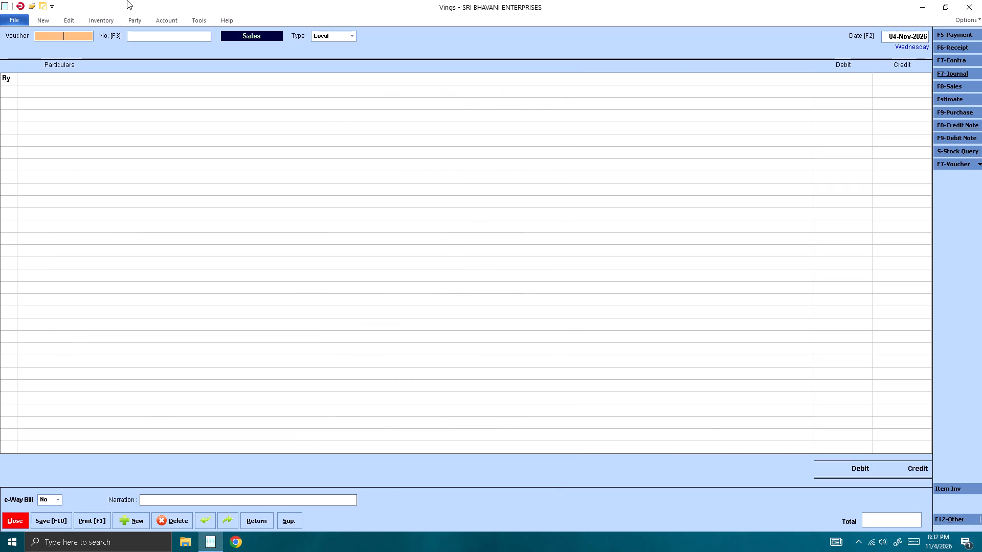
click(131, 68)
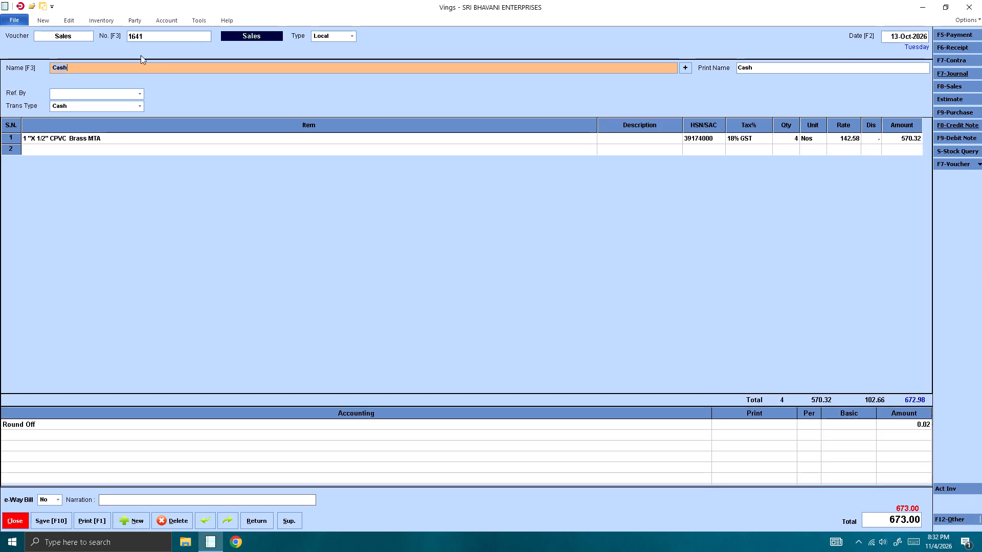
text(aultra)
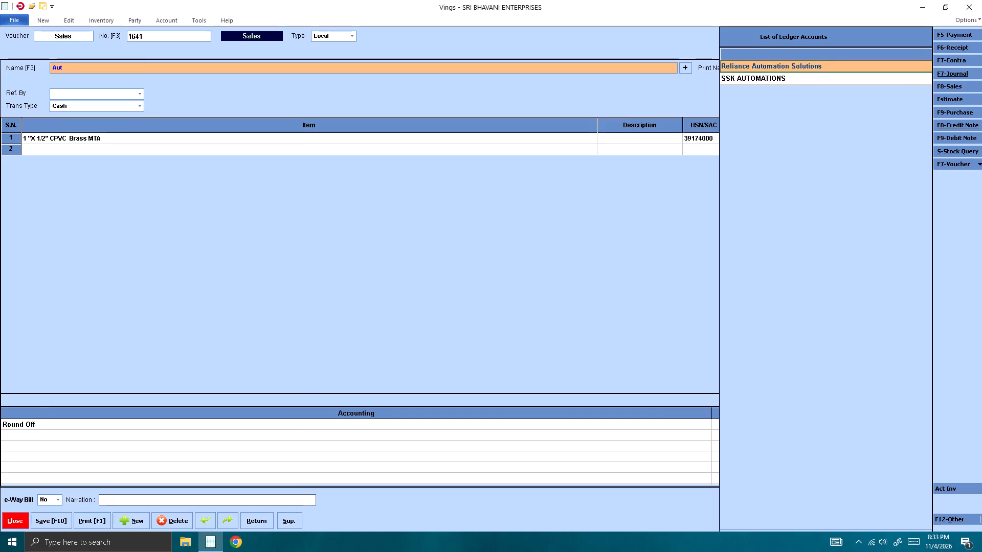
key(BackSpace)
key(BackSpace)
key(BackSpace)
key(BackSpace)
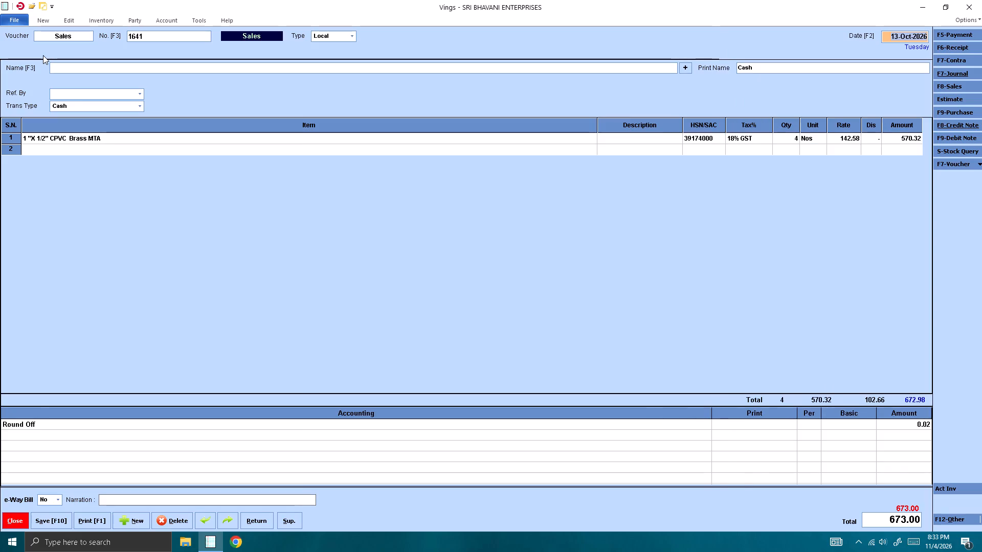
Set the party of voucher 1641 to the same individual customer ledger as voucher 1617.
key(Return)
text(b tj)
key(Return)
key(Return)
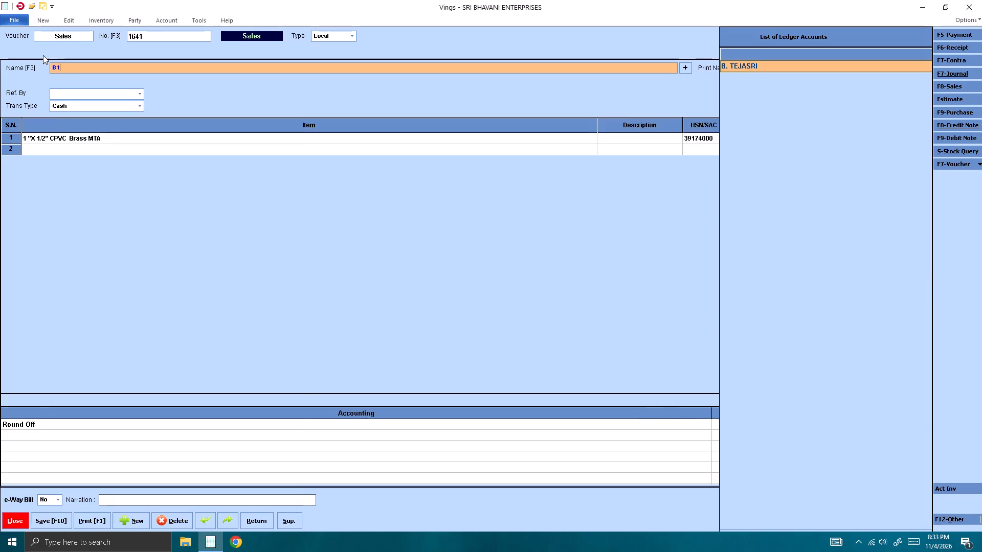
key(Return)
Leave the buyer's details blank, set the transaction type to Cash, and proceed to the first item line.
key(Return)
key(Return)
key(Return)
key(Return)
key(Return)
key(Return)
key(Return)
key(Tab)
key(Return)
key(Tab)
key(Return)
key(Tab)
key(Tab)
key(Return)
key(Return)
key(Tab)
key(Tab)
key(Return)
key(Return)
key(Tab)
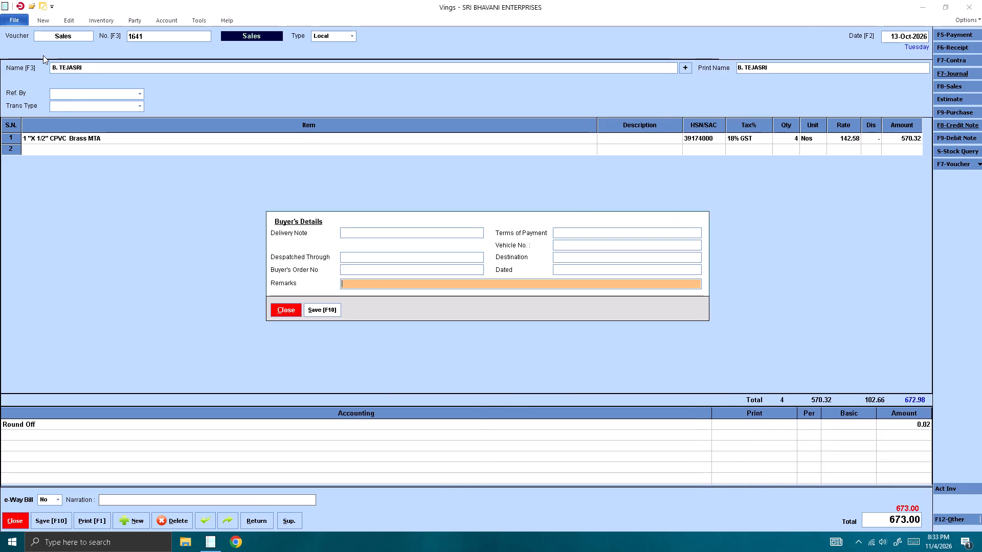
key(Return)
key(Return)
key(Return)
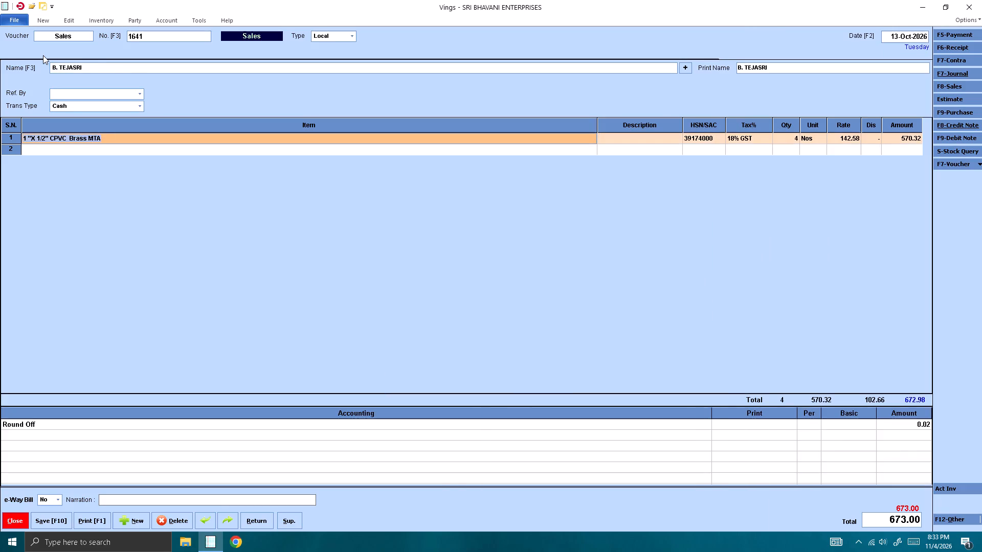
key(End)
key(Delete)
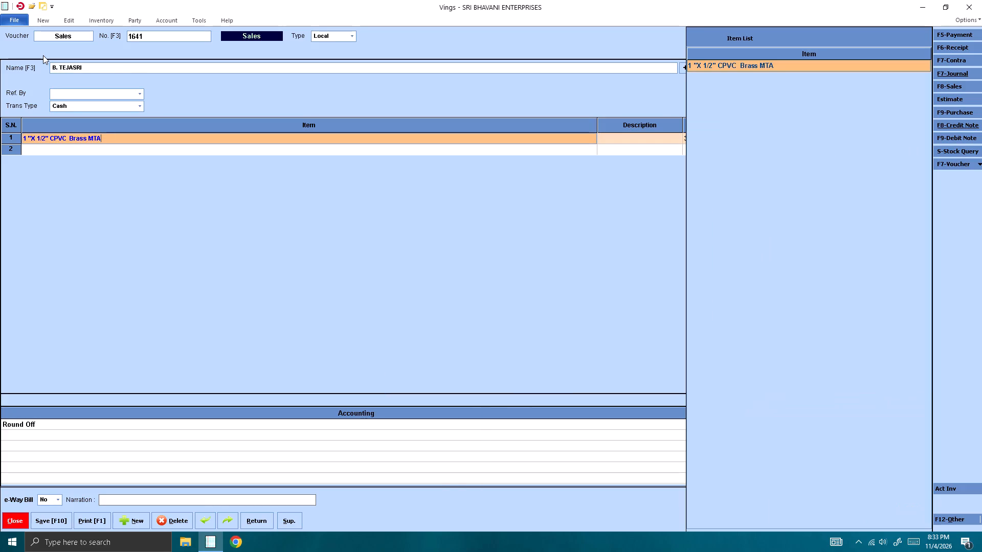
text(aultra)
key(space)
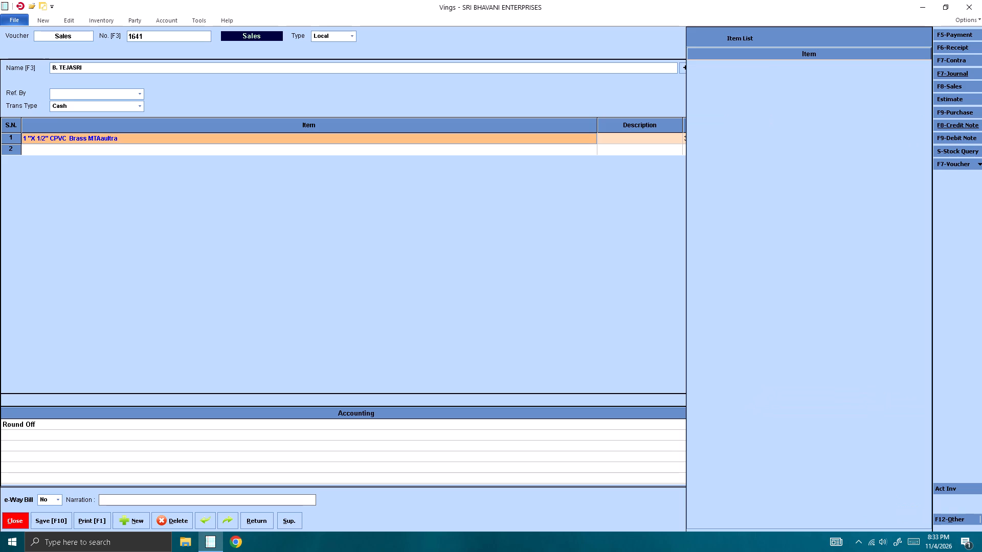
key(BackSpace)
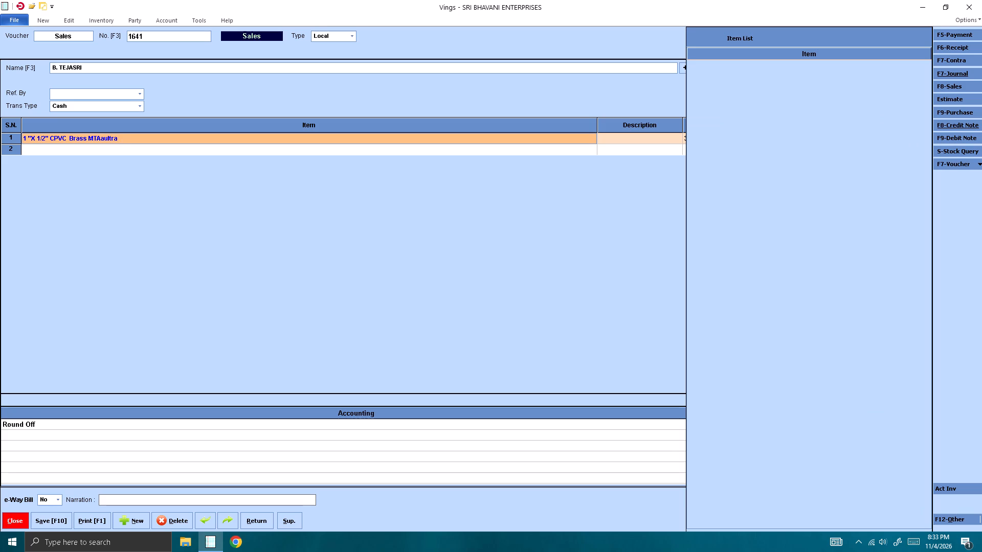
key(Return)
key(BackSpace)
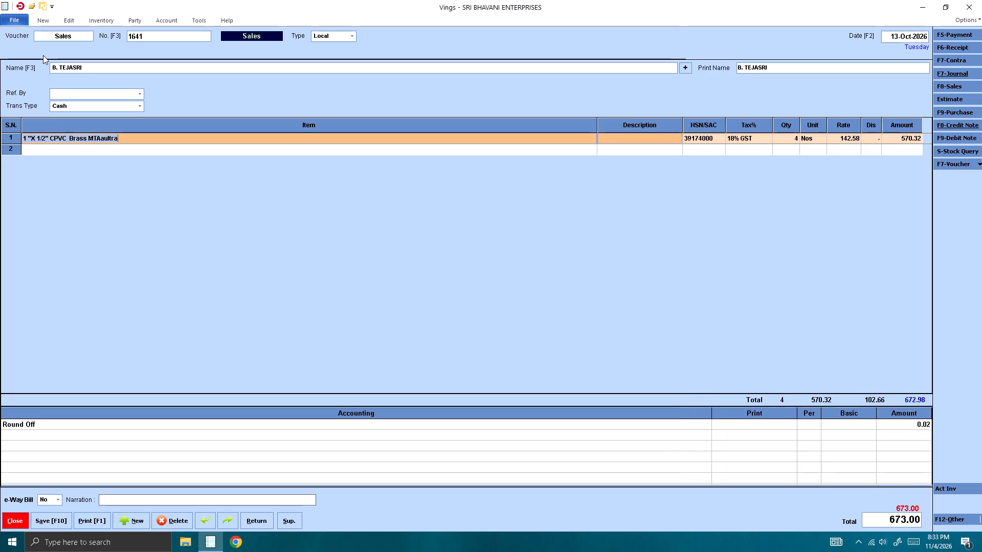
Replace the first item line of voucher 1641 with Aultra Primer 20LT, found by searching for "Aultra".
key(Delete)
key(a)
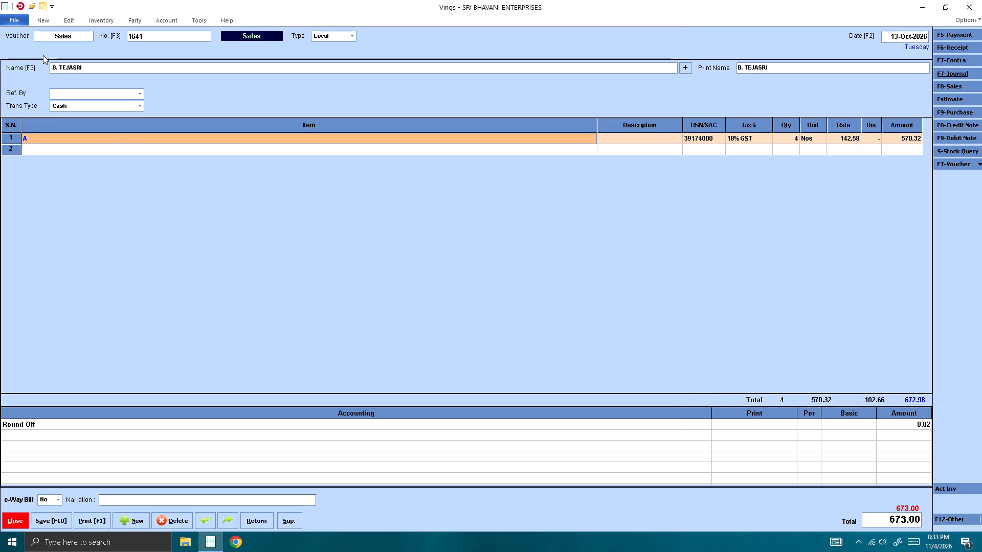
key(BackSpace)
key(Right)
key(Left)
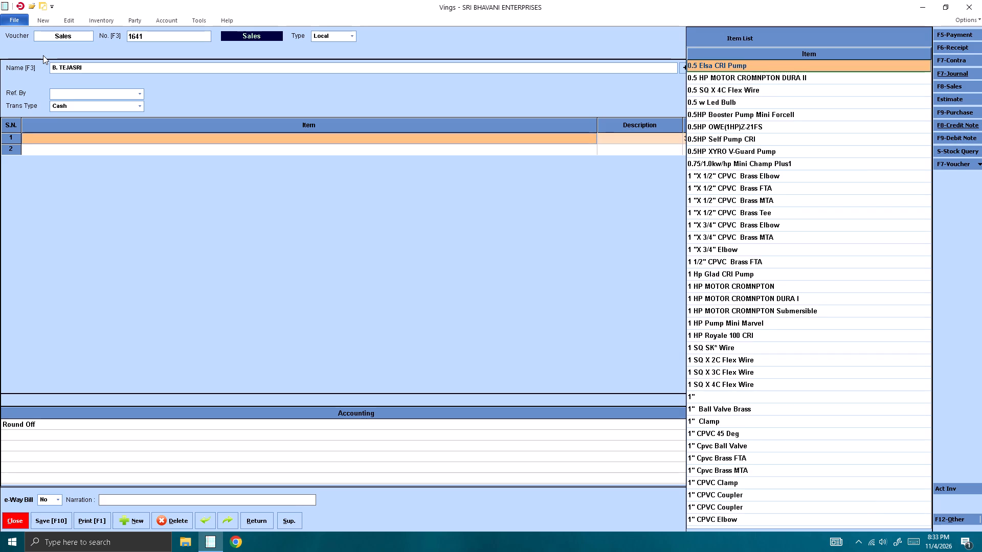
text(aultyra)
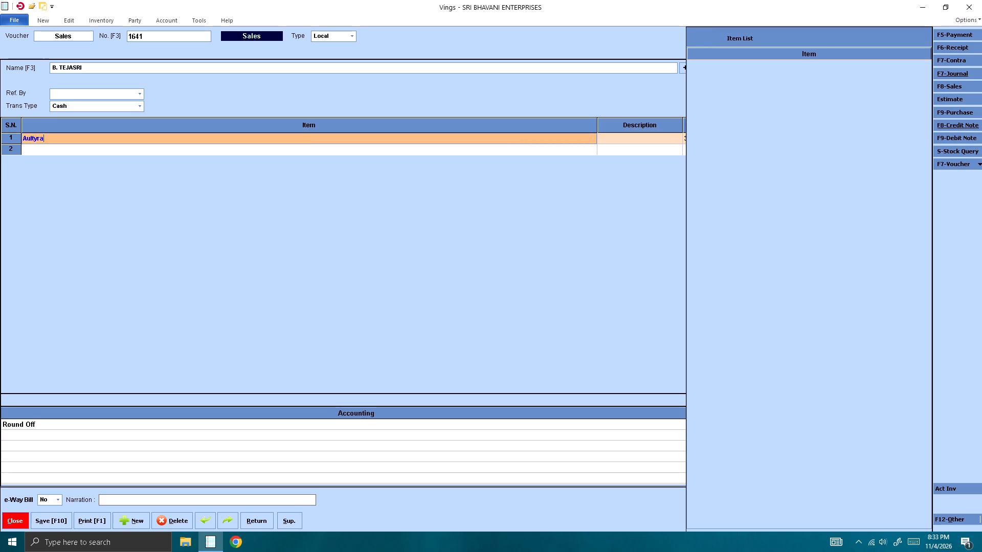
key(BackSpace)
key(BackSpace)
key(BackSpace)
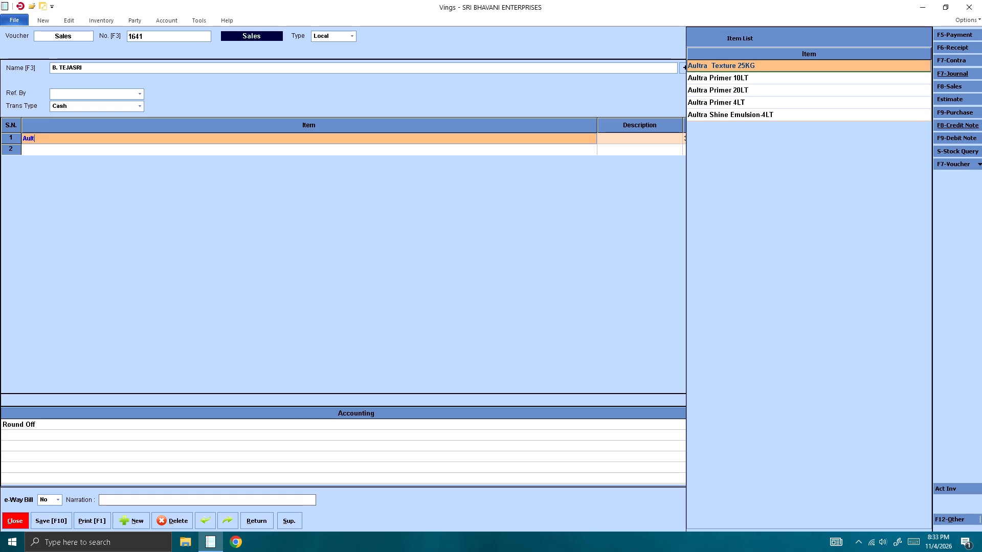
text(ra)
key(Down)
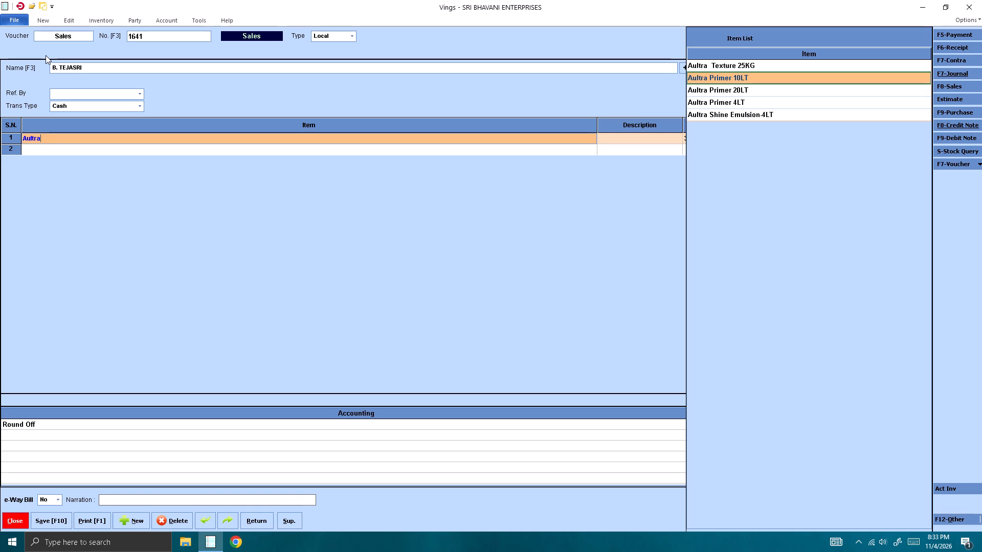
key(Down)
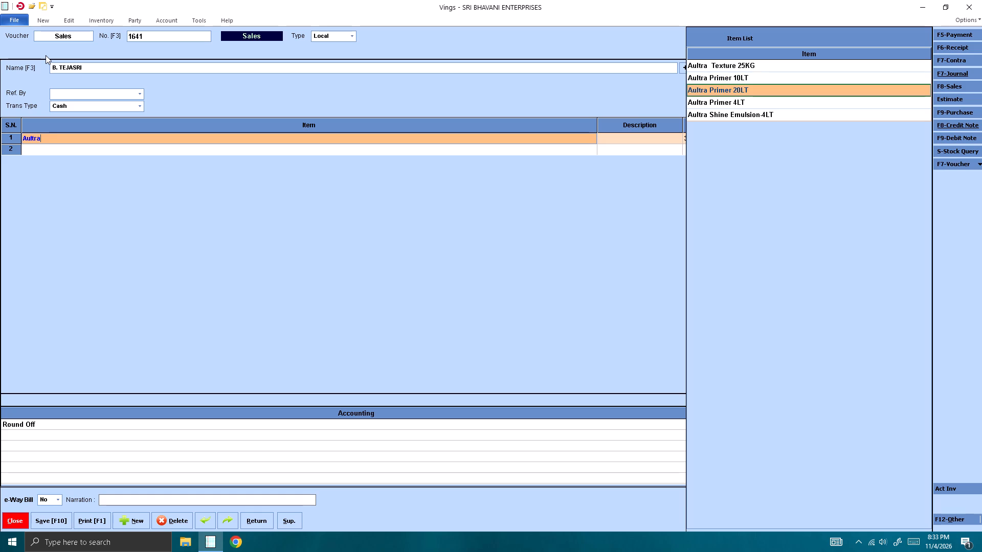
key(Return)
key(Return)
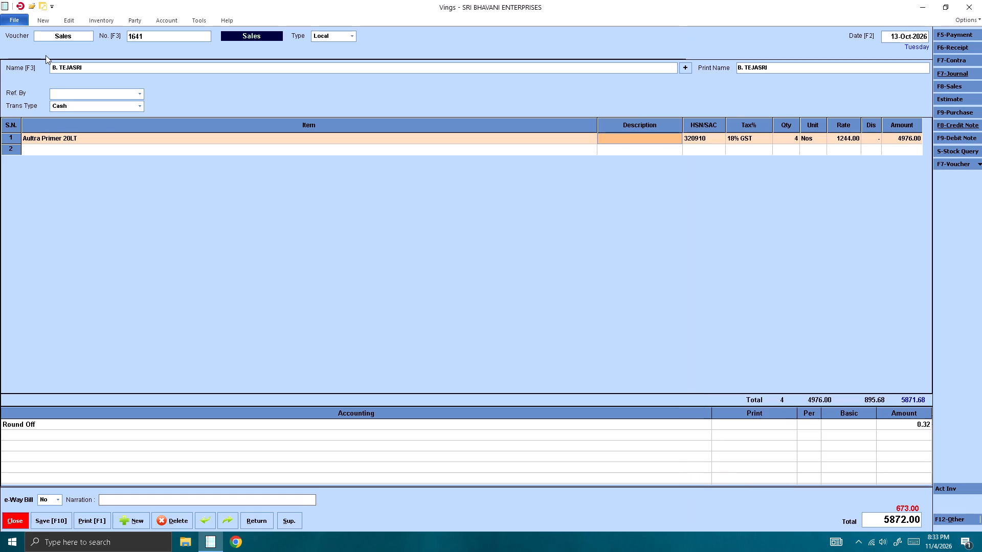
Set the quantity of the Aultra Primer 20LT line to 25.
key(Down)
key(Clear)
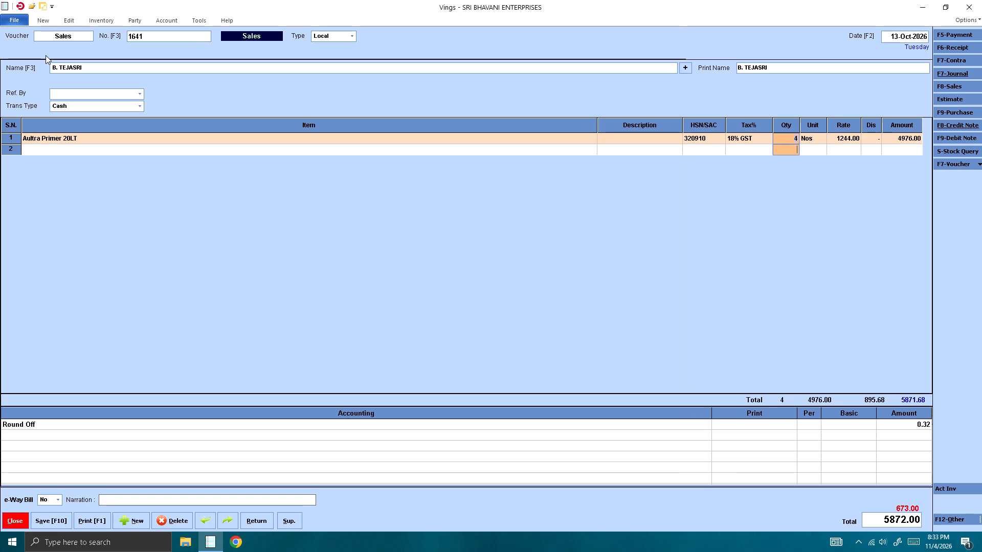
key(Return)
key(Return)
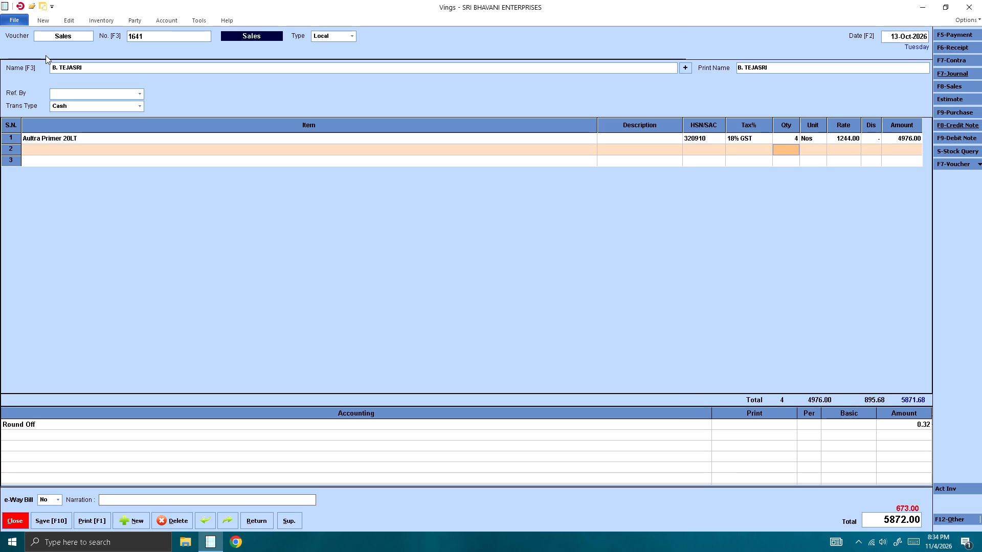
key(Home)
key(Up)
text(25)
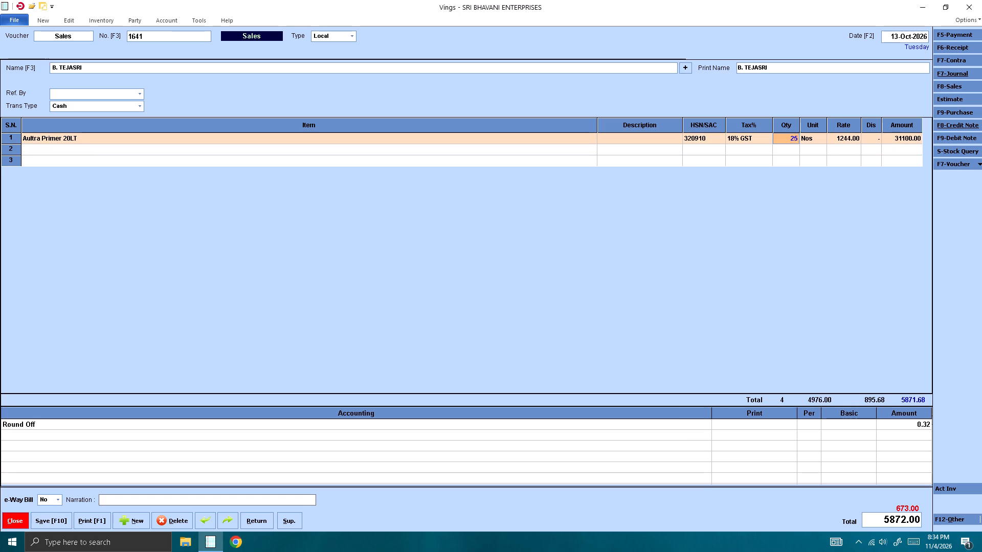
Accept the Aultra Primer 20LT line's rate, discount and amount as filled in, and proceed to the second item line.
key(Return)
key(Return)
key(Return)
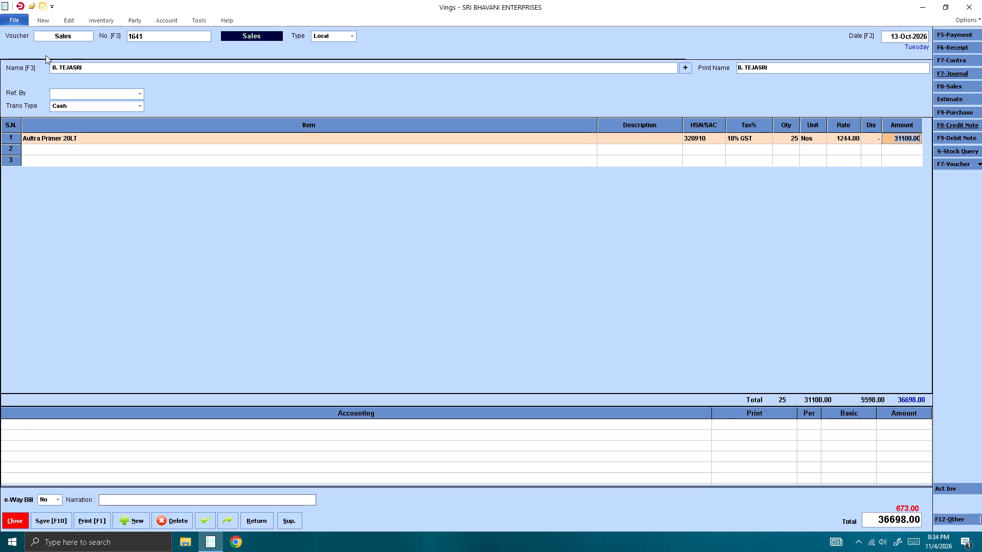
key(Return)
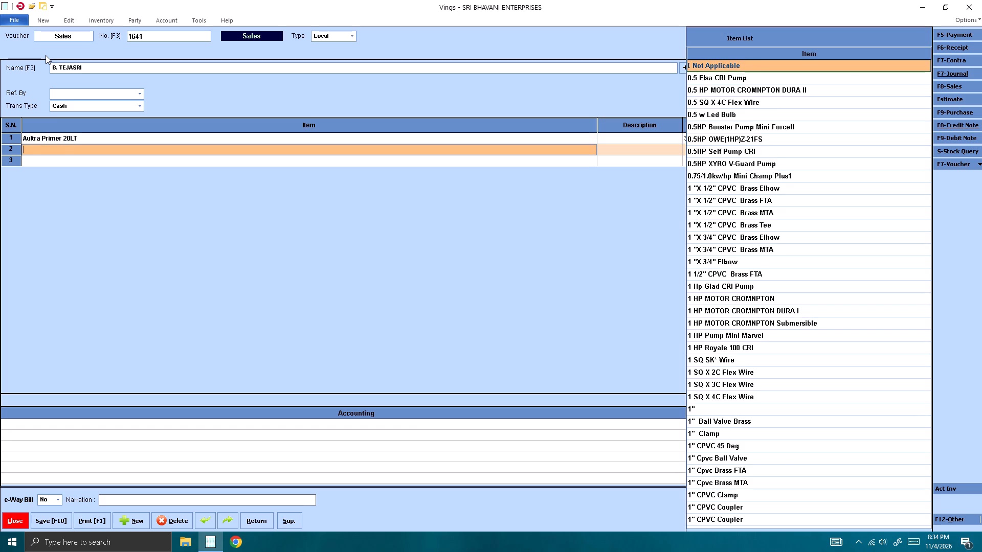
Add Aultra Texture 25KG as the second item line with quantity 15, keeping its default rate.
text(aultra)
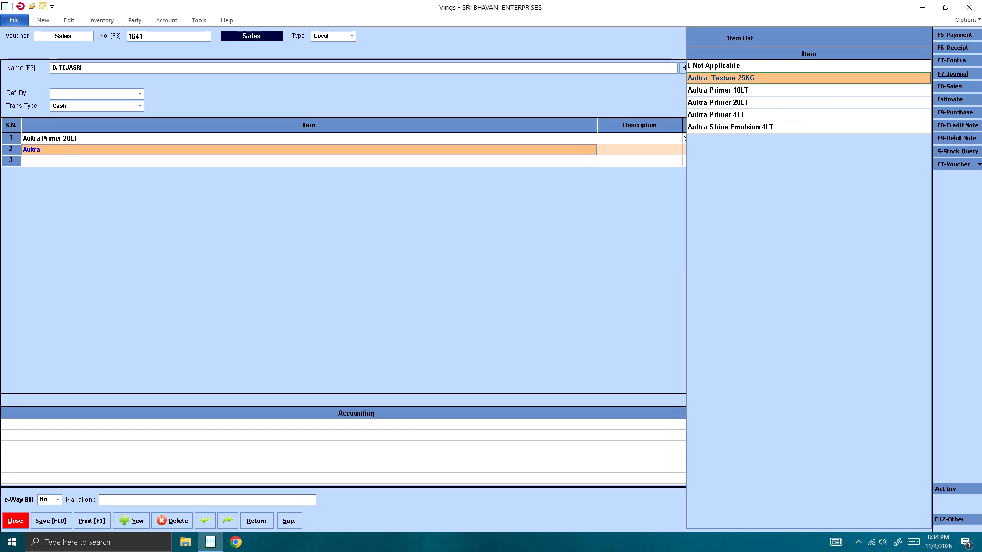
key(Down)
key(Down)
key(Up)
key(Up)
key(Return)
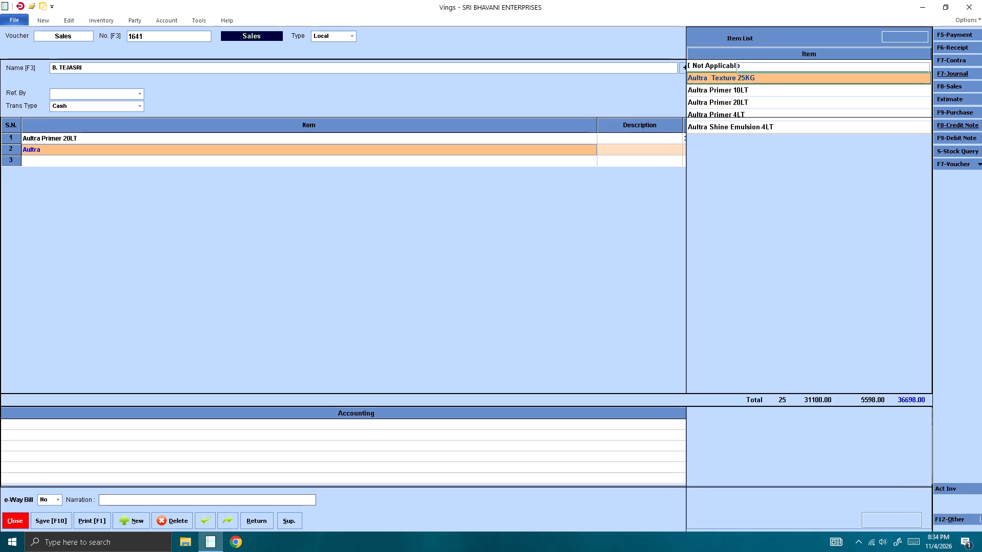
key(Return)
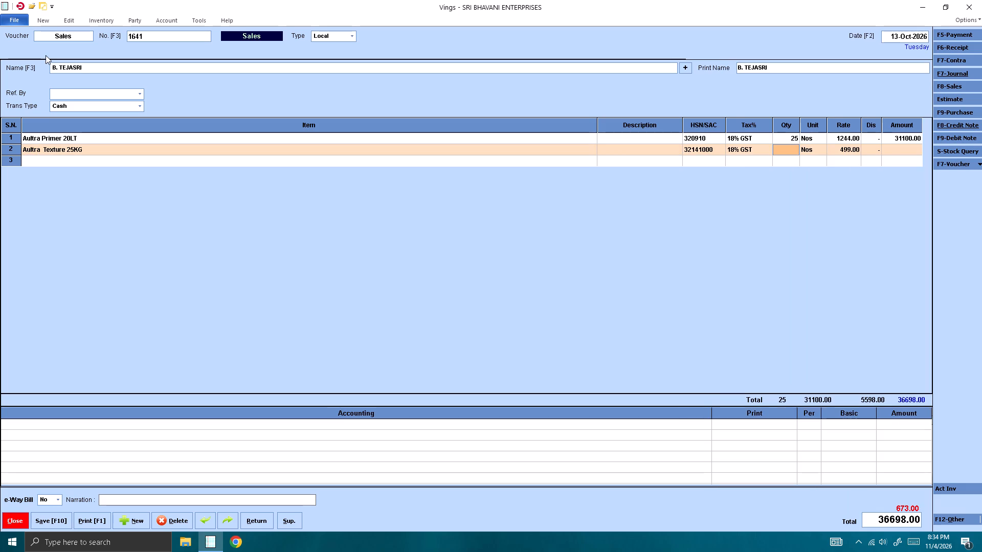
text(15)
key(shift+Return)
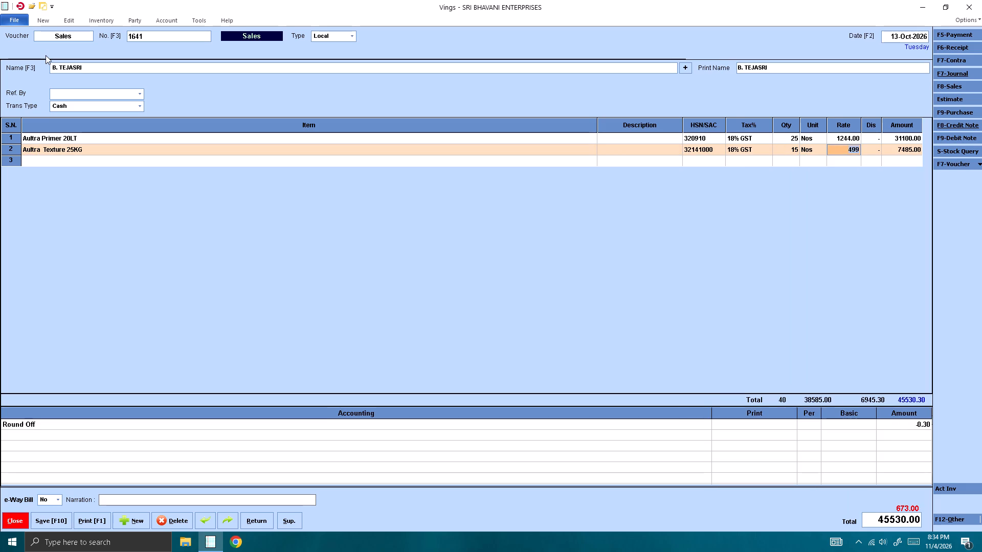
key(Return)
key(Return)
key(Return)
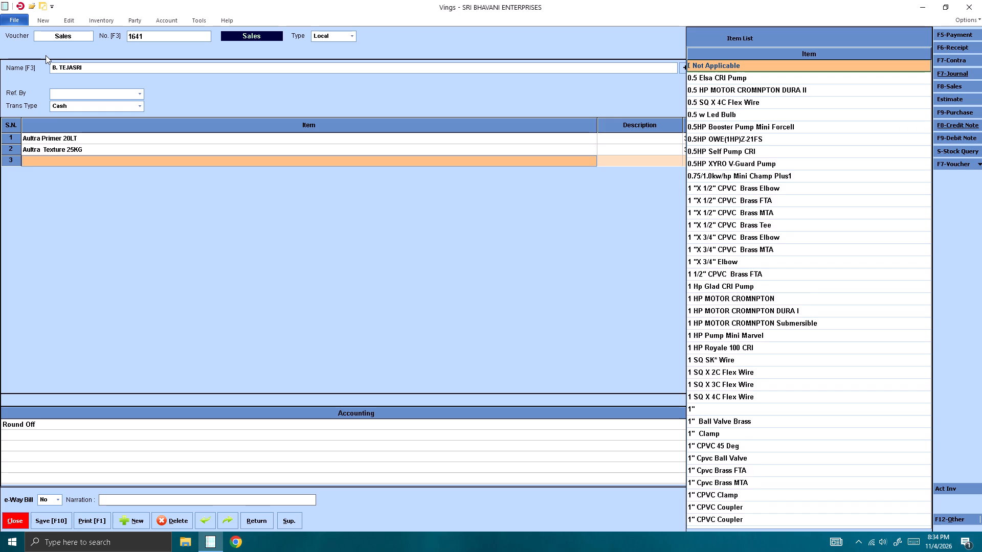
Add 4" Roller Refil as the third item line with quantity 4, found by searching for "roller".
text(roller)
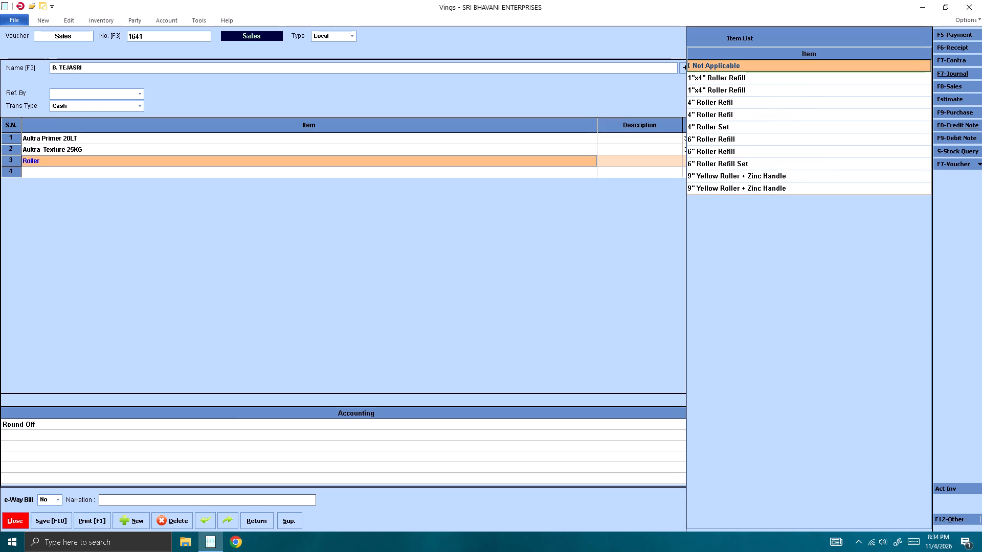
key(Down)
key(Down)
key(Down)
key(Down)
key(Return)
key(Return)
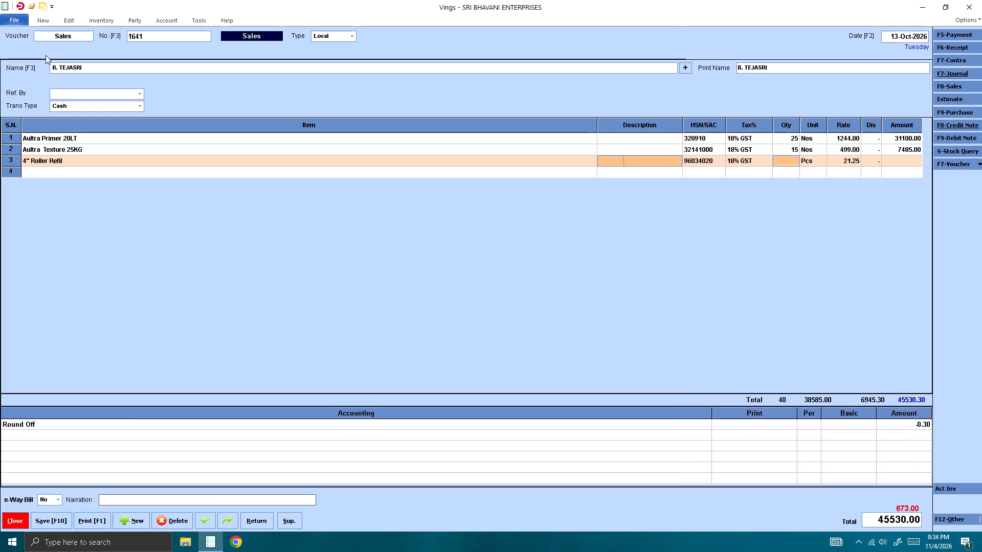
key(4)
key(Return)
key(Return)
key(Return)
key(Return)
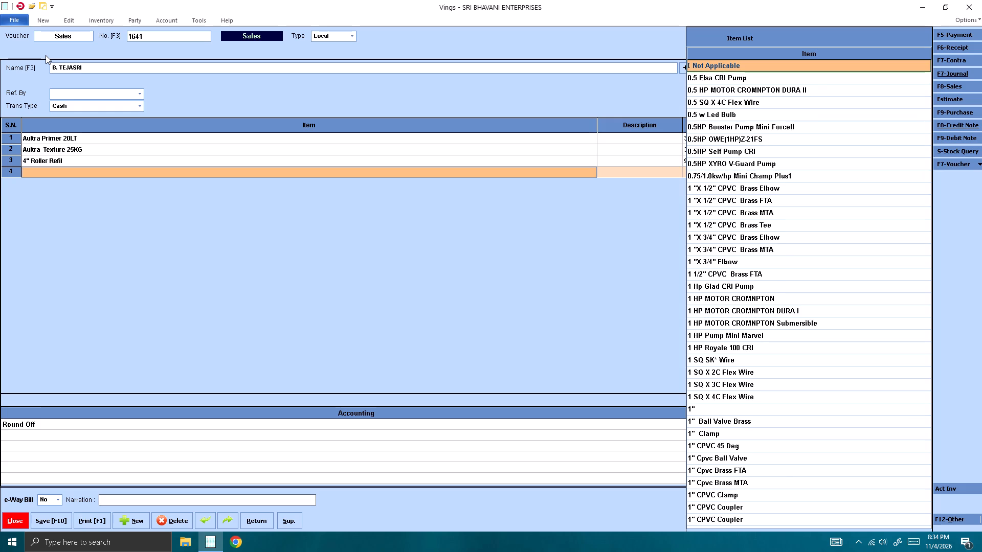
Add AP TRACTOR EMULSION TE3-7228-20LT as the fourth item line with quantity 1, found by searching for "tractor".
text(tractor)
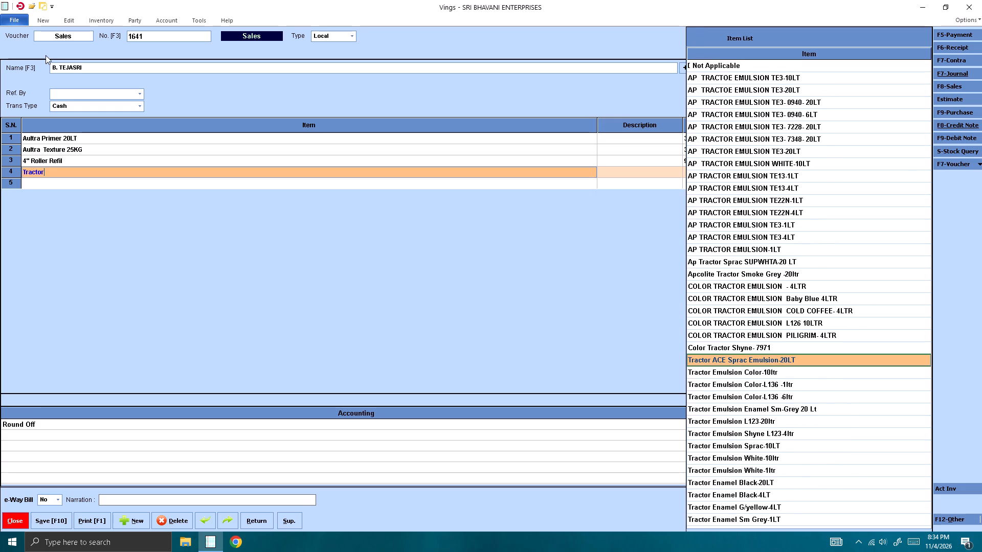
key(Up)
key(Up)
key(Up)
key(Up)
key(Up)
key(Up)
key(Up)
key(Up)
key(Up)
key(Up)
key(Up)
key(Up)
key(Up)
key(Up)
key(Up)
key(Up)
key(Up)
key(Up)
key(Up)
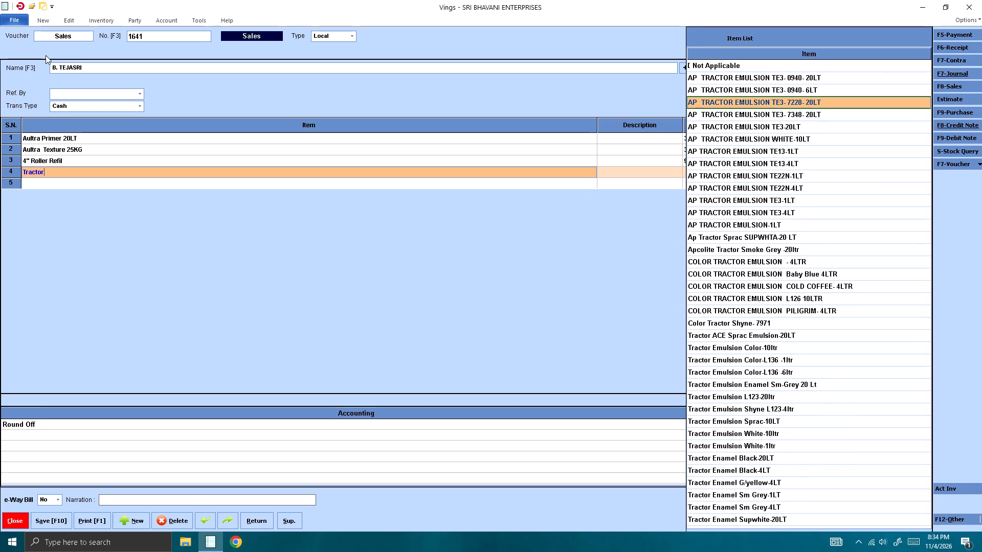
key(Return)
key(Return)
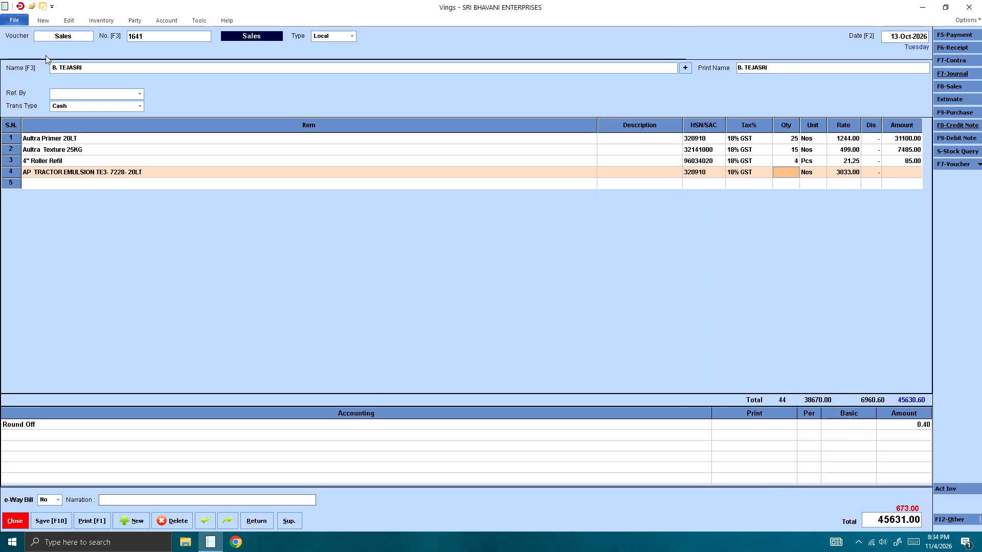
key(1)
key(Return)
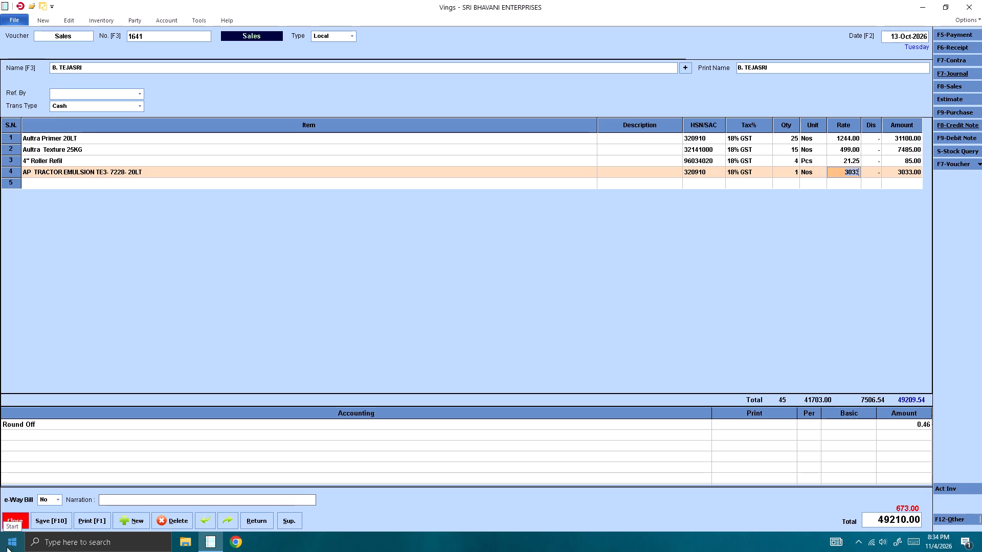
Save the reworked voucher 1641 and return to the sales register.
click(51, 520)
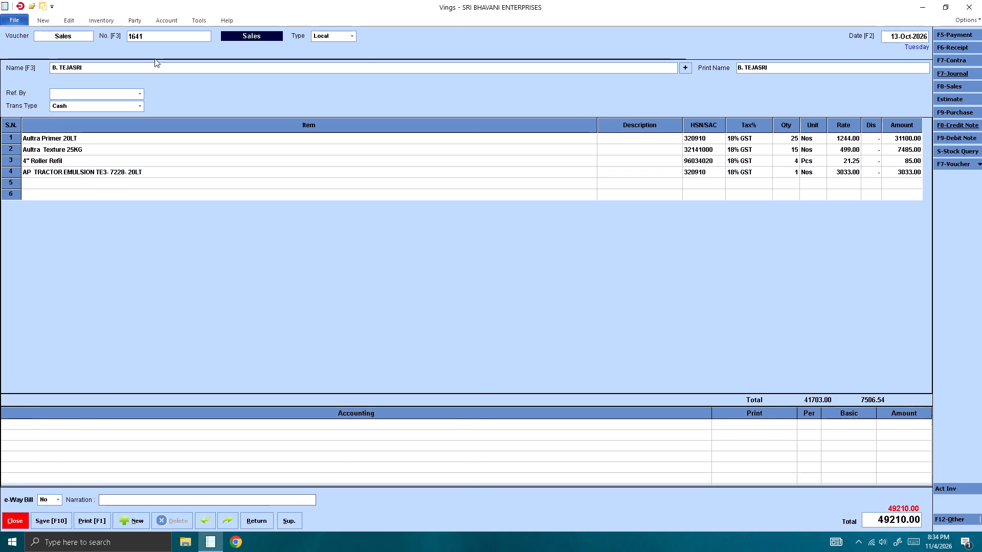
click(188, 51)
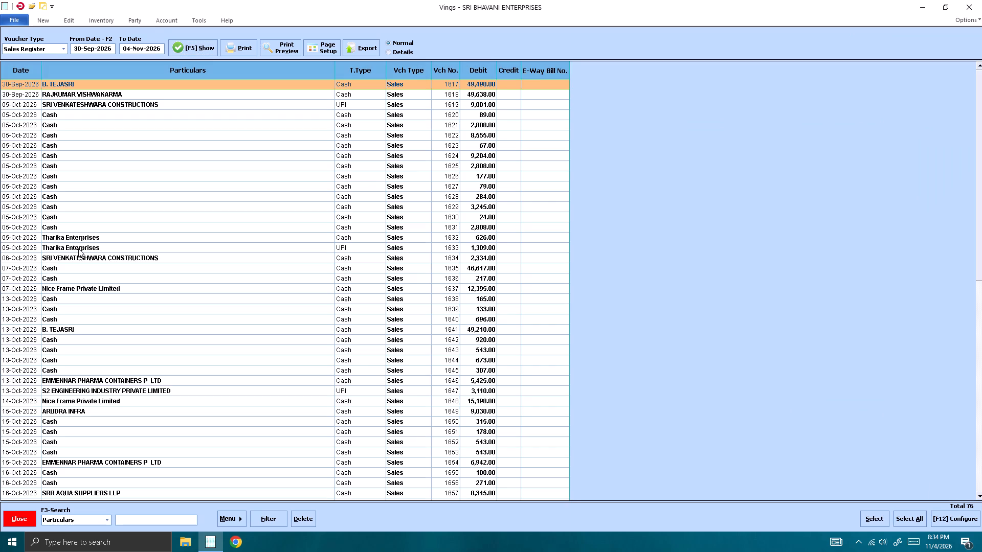
Select cash voucher 1651 of 15-Oct-2026 in the sales register.
scroll(91, 165, up, 4)
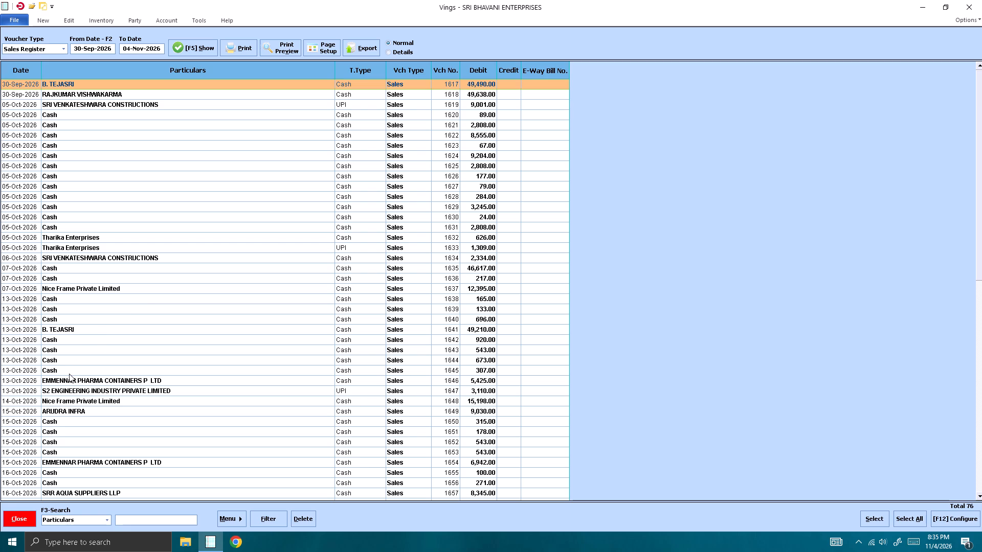
click(59, 430)
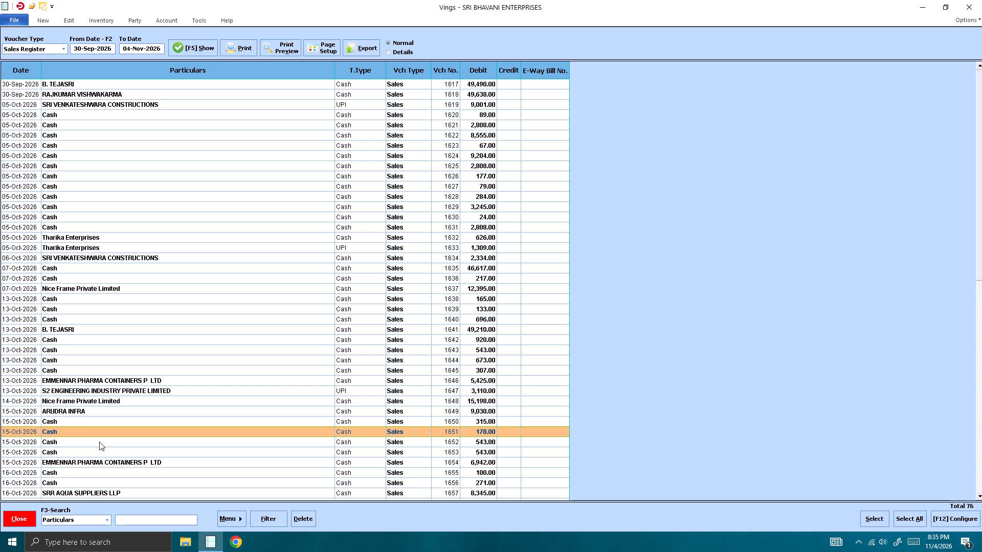
Switch to Chrome, play the Alaakaa Loova lyrical video from the YouTube home feed, and return to Vings.
click(231, 545)
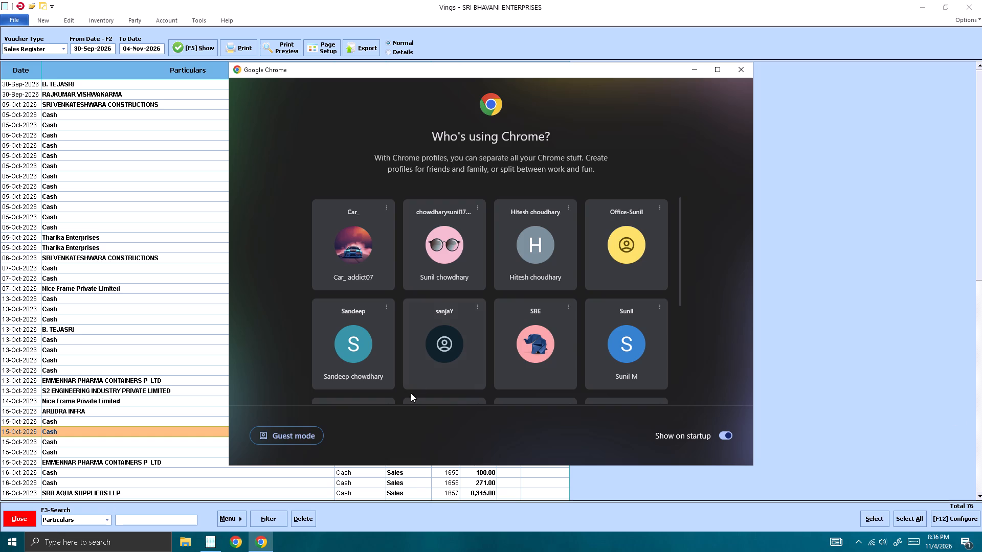
click(369, 362)
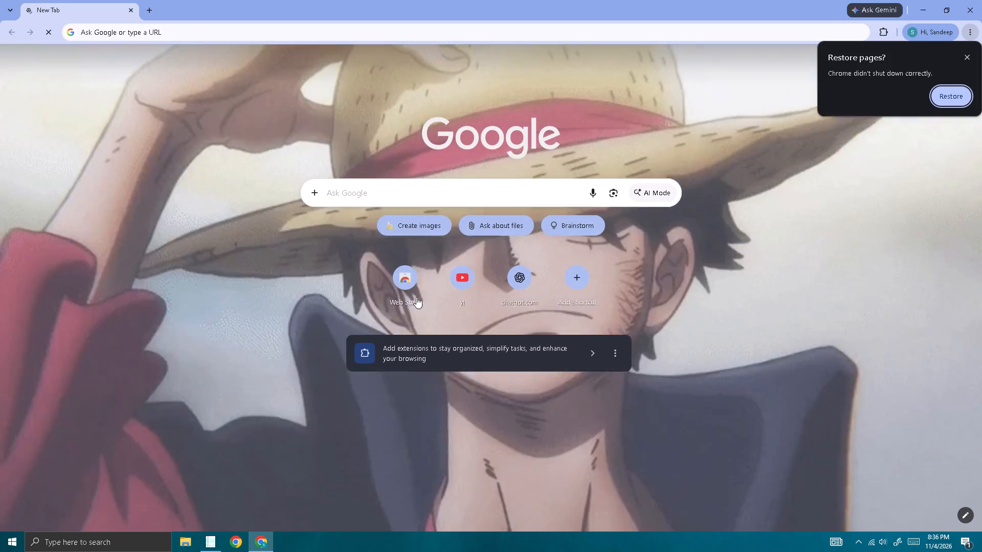
click(459, 292)
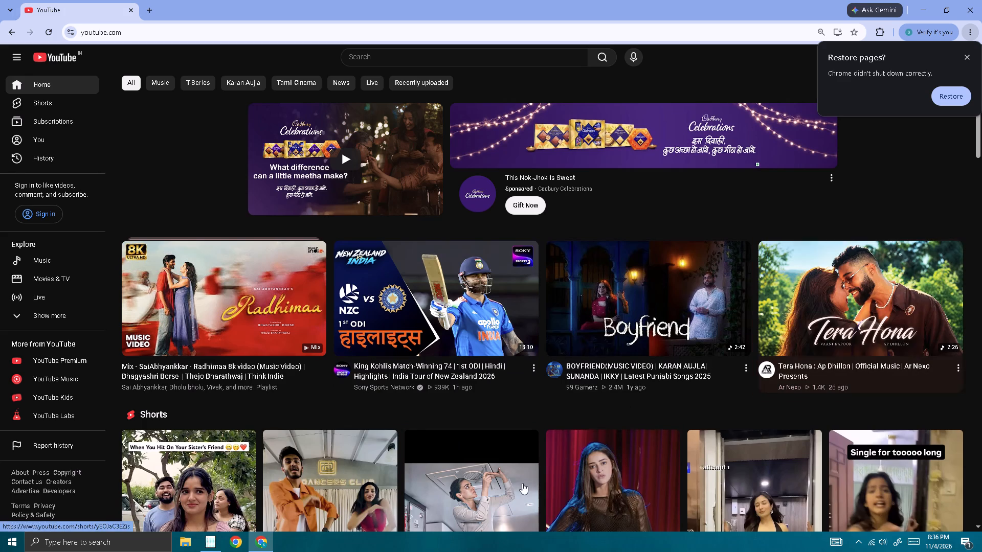
scroll(481, 418, down, 2)
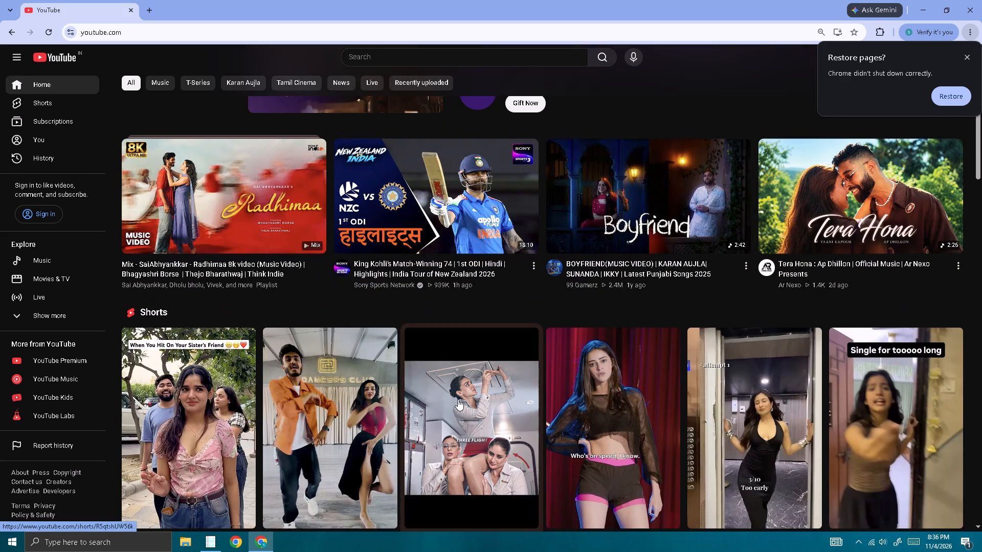
scroll(286, 362, down, 4)
scroll(372, 352, down, 4)
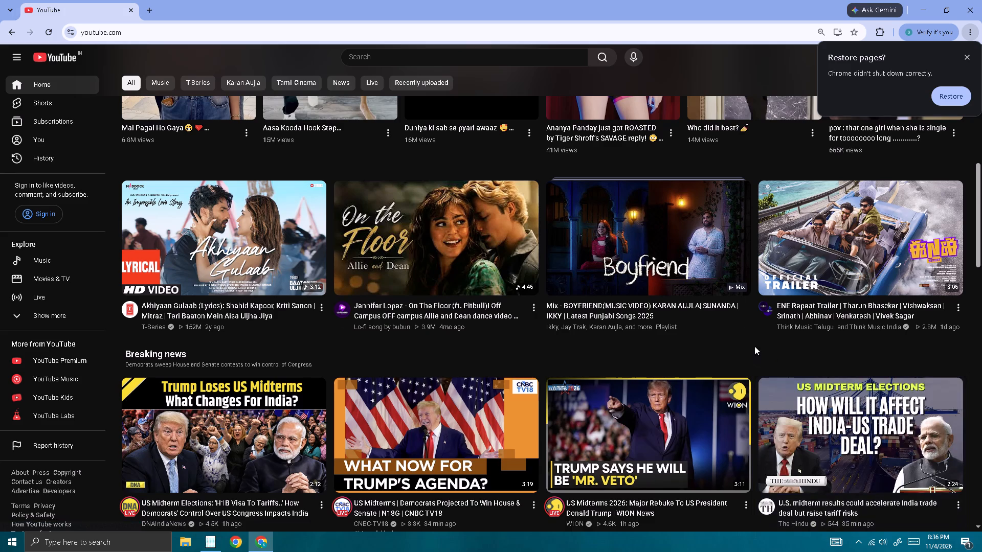
scroll(754, 346, down, 6)
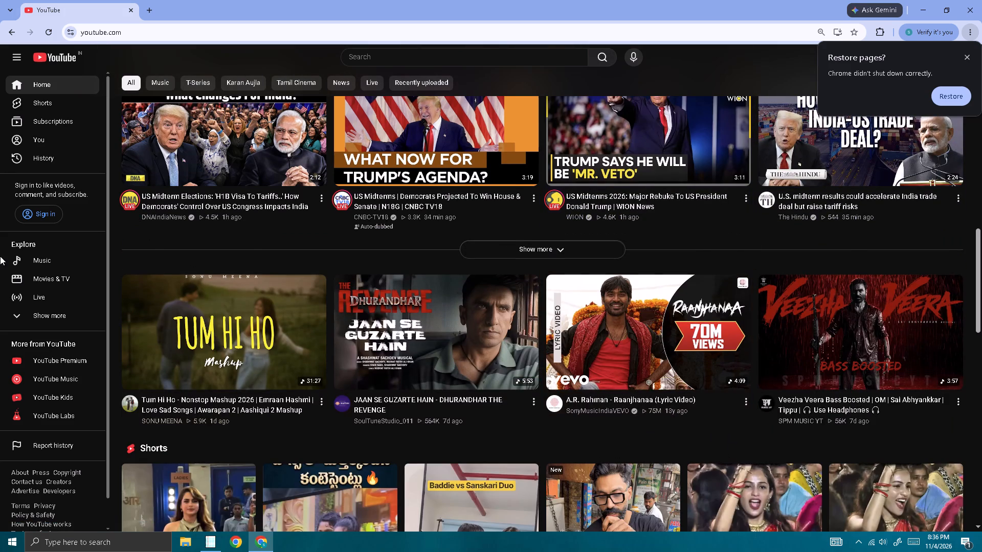
scroll(479, 319, down, 3)
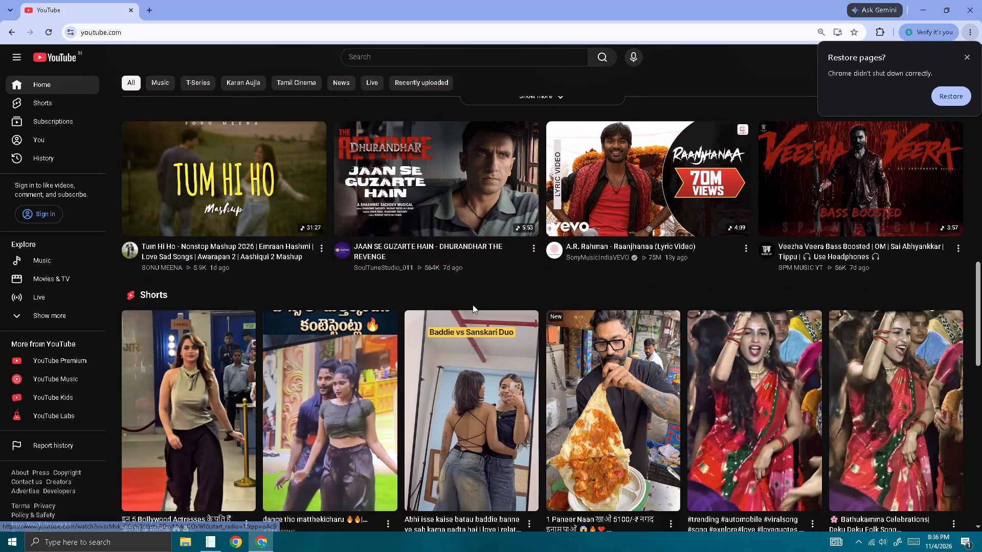
scroll(480, 304, down, 4)
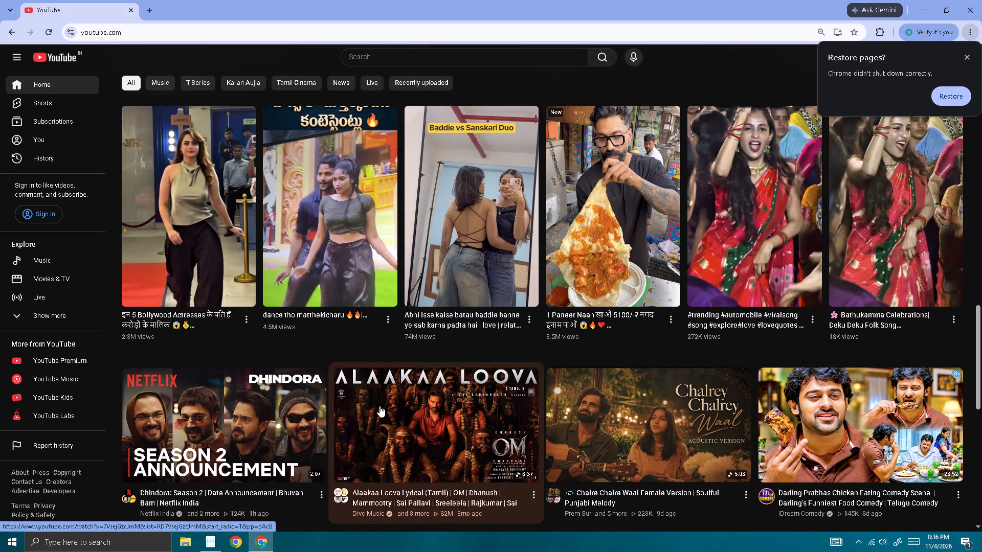
click(383, 406)
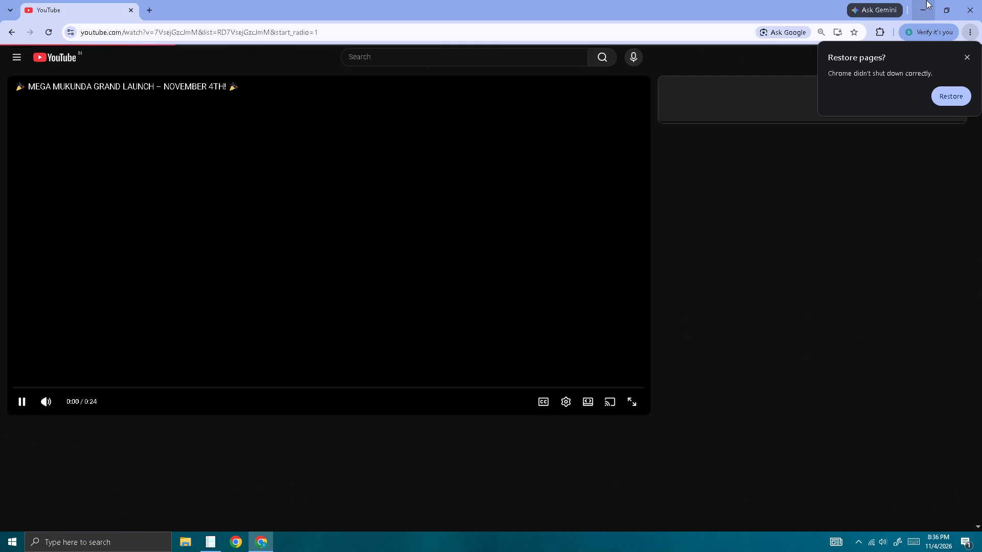
click(926, 0)
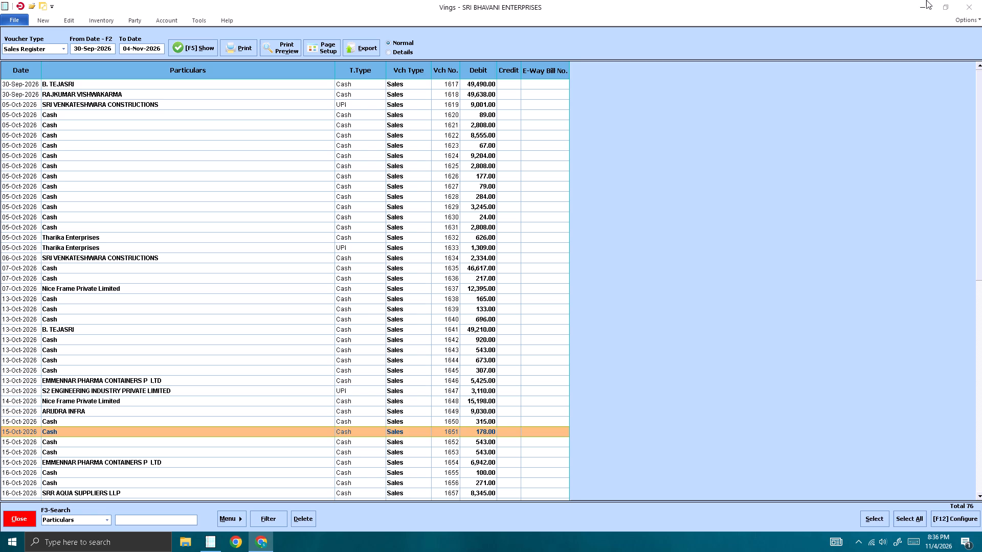
Open voucher 1651 and set its party to the same individual customer ledger as voucher 1641.
key(Return)
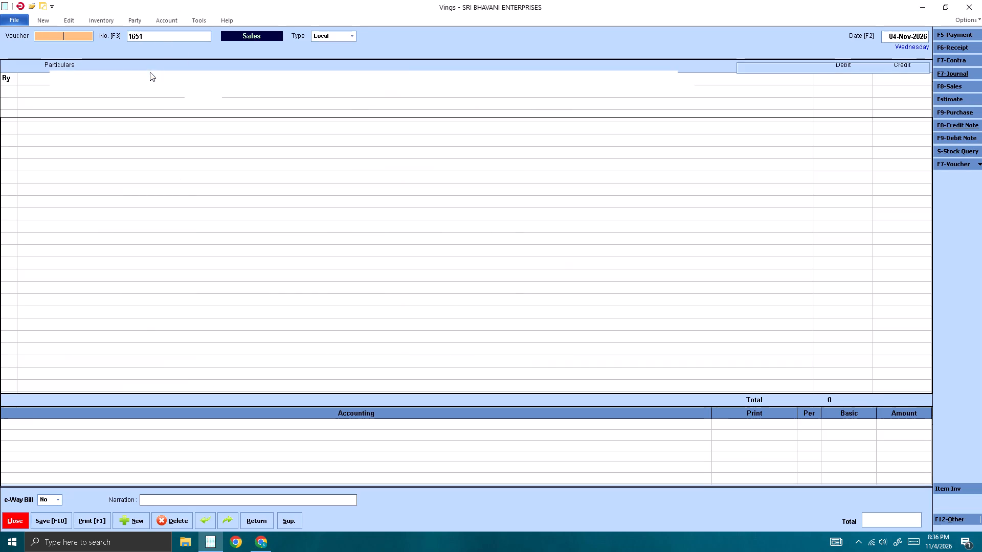
click(154, 65)
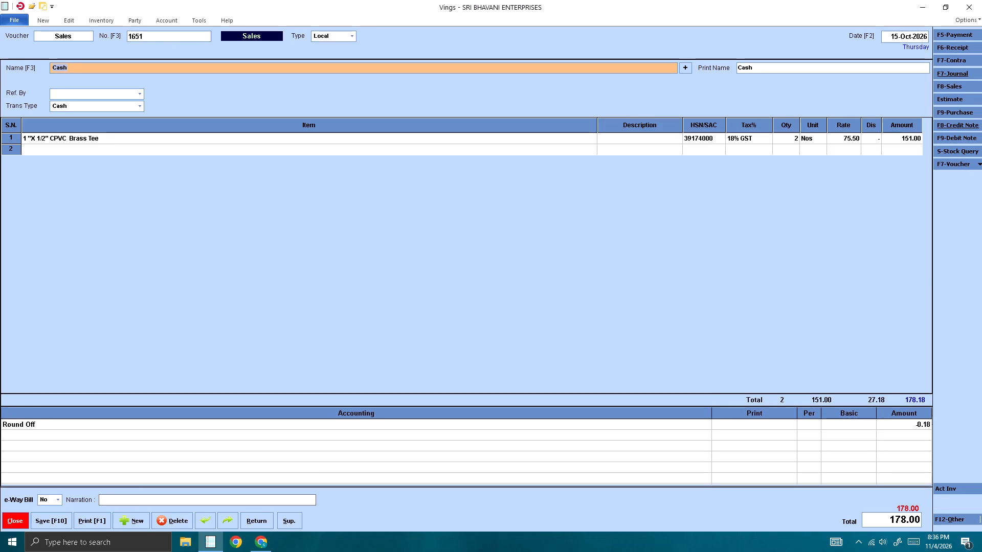
text(b gte)
key(BackSpace)
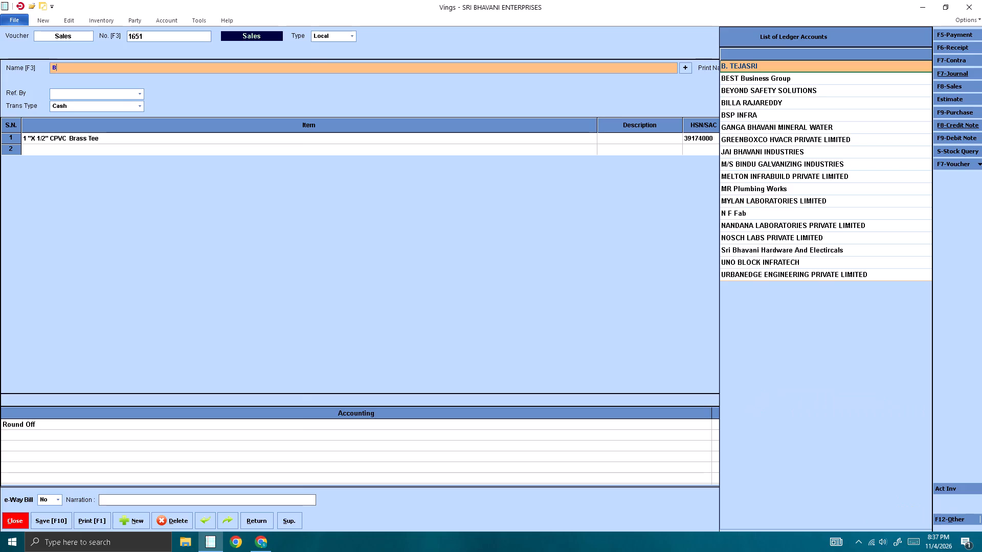
key(Return)
Accept the buyer's details as filled in, keep the transaction type as Cash, and proceed to the first item line.
key(Return)
key(Return)
key(Return)
key(Return)
key(Return)
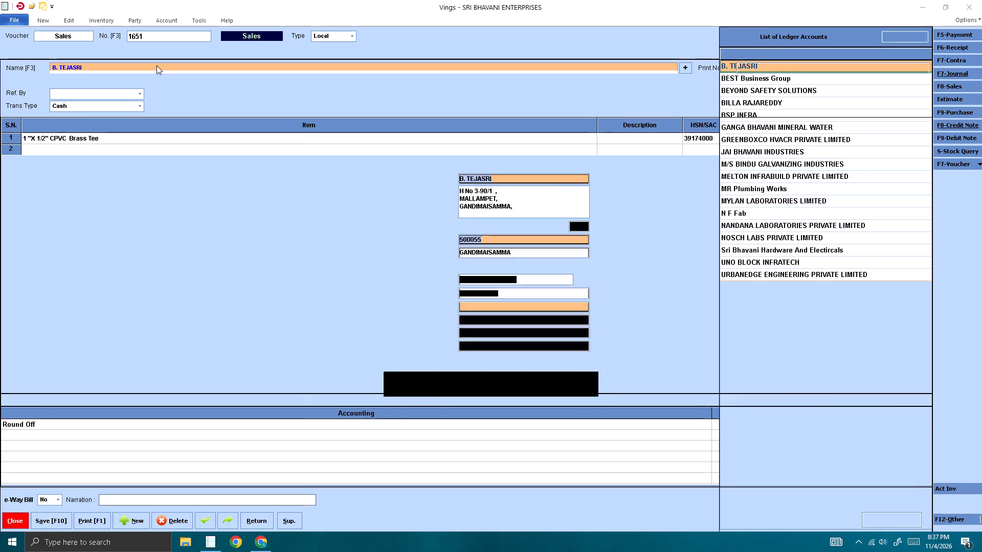
key(Return)
key(Return)
key(Return)
key(Tab)
key(Return)
key(Tab)
key(Return)
key(Tab)
key(Return)
key(Tab)
key(Return)
key(Tab)
key(Return)
key(Tab)
key(Return)
key(Tab)
key(Return)
key(Return)
key(Return)
key(Return)
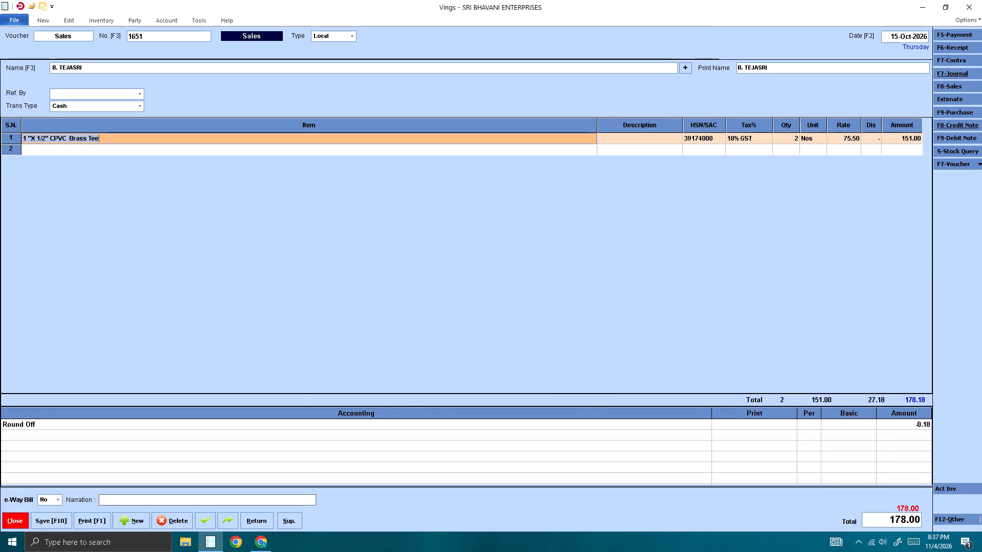
Replace the first item line with Apco Enamel Aluminium Paint -4LT, quantity 8, at the default rate of 1390.00.
key(Delete)
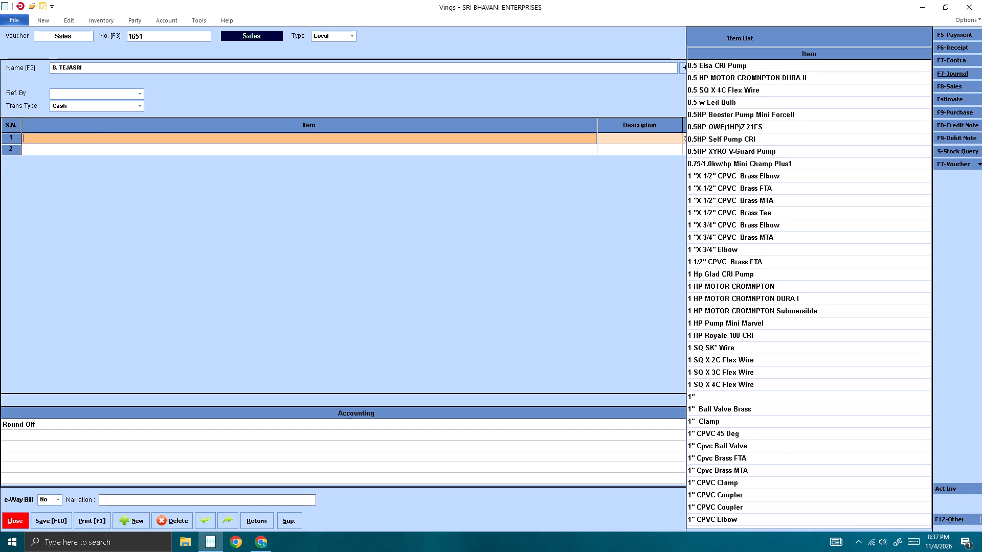
text(alum)
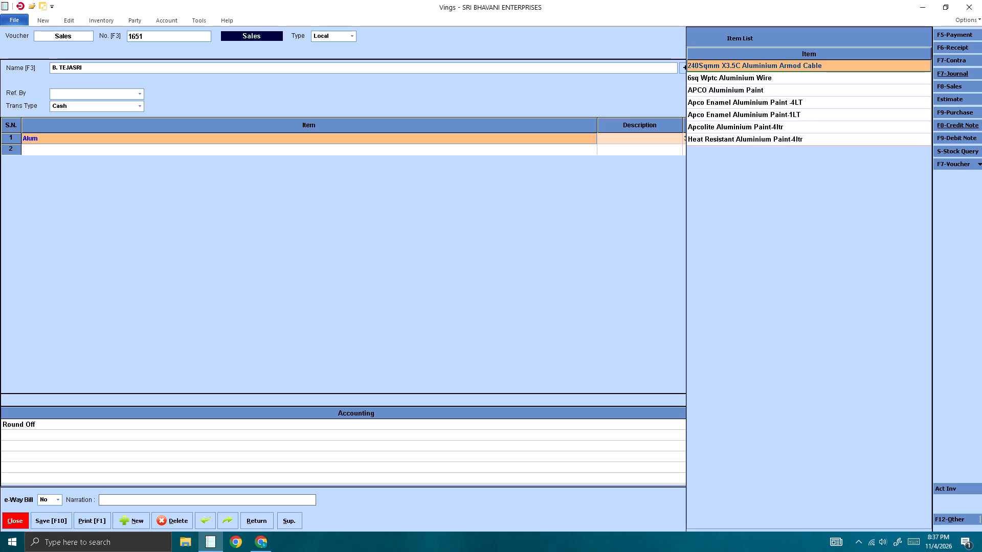
key(Down)
key(Down)
key(Down)
key(Return)
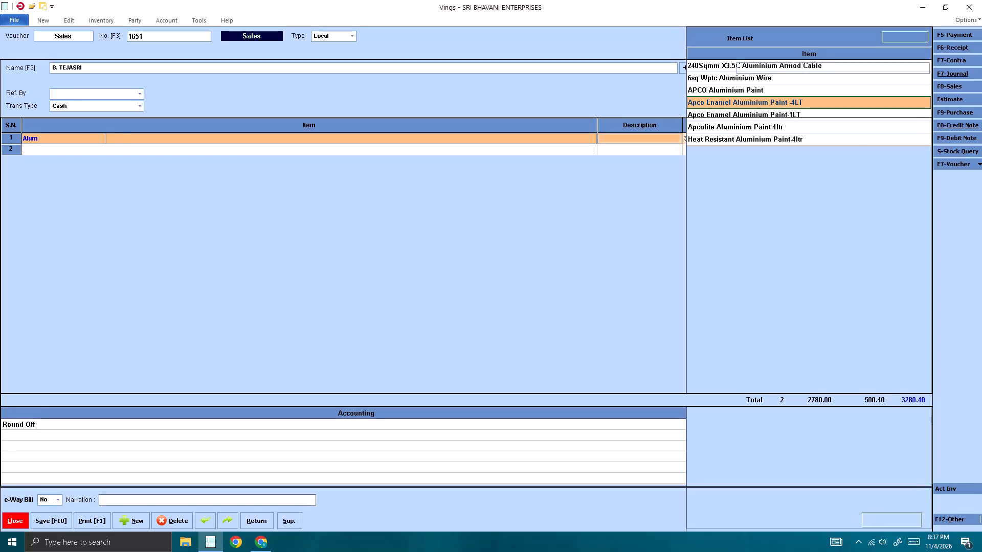
key(Return)
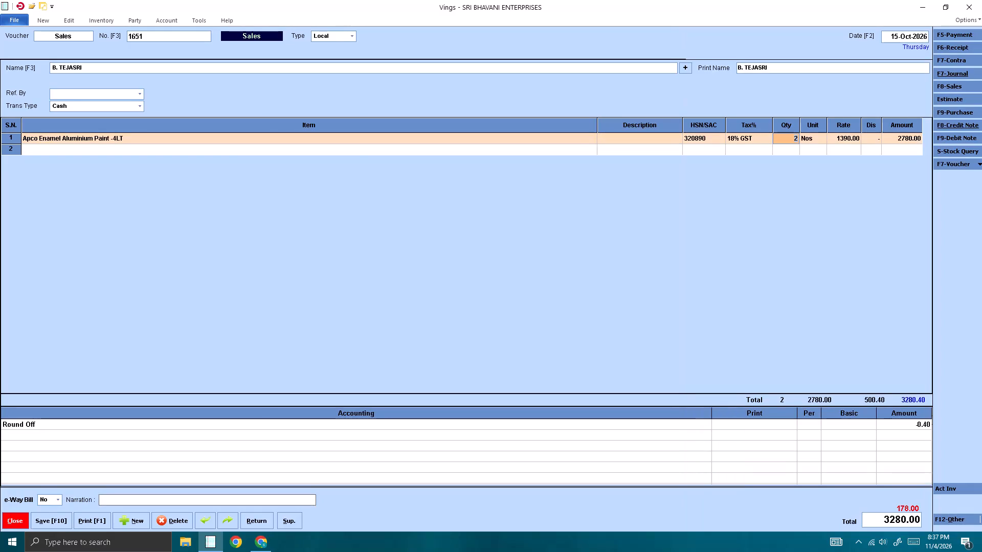
key(8)
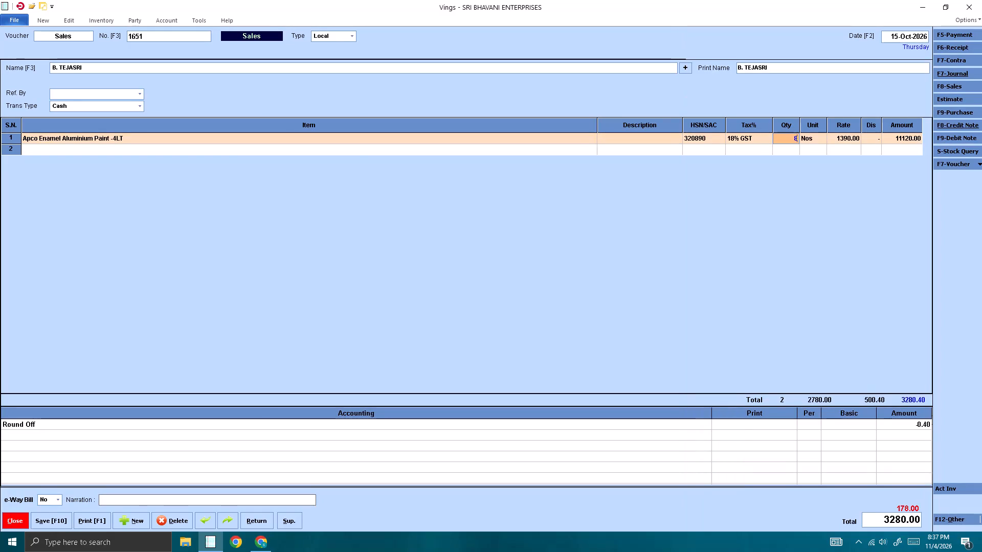
key(Return)
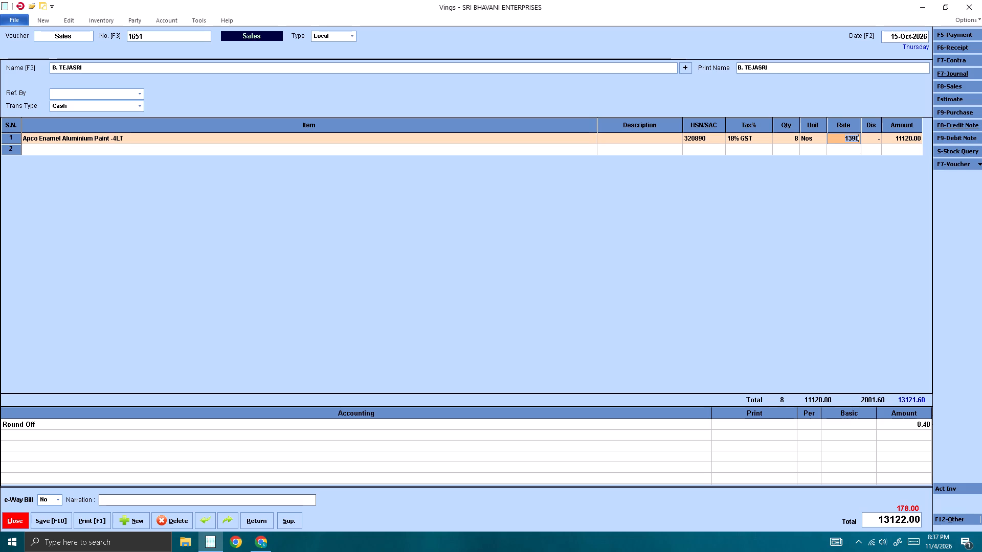
key(Return)
key(Return)
key(Return)
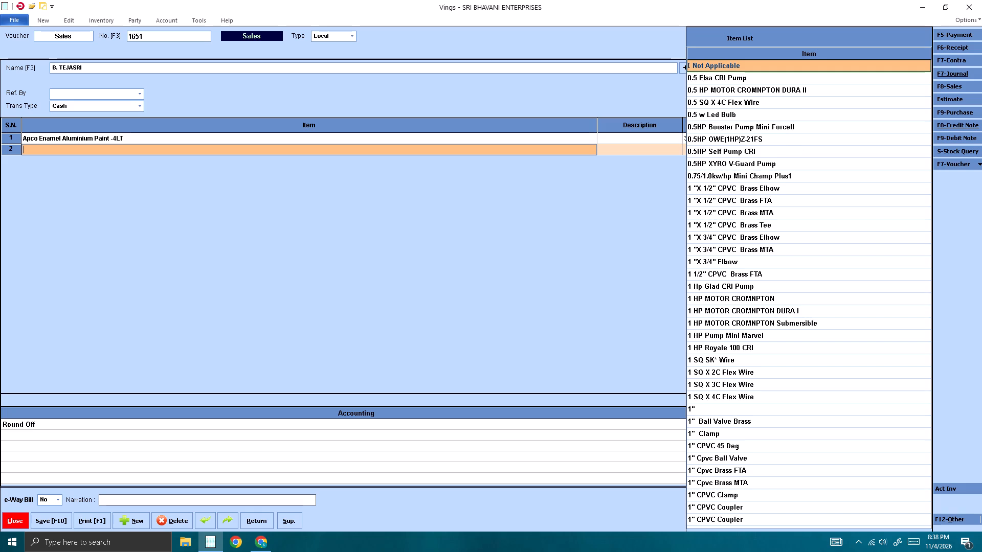
Add COTTON WASTE as the second item line with quantity 300 Kgs at the default rate of 57.15.
text(cotto)
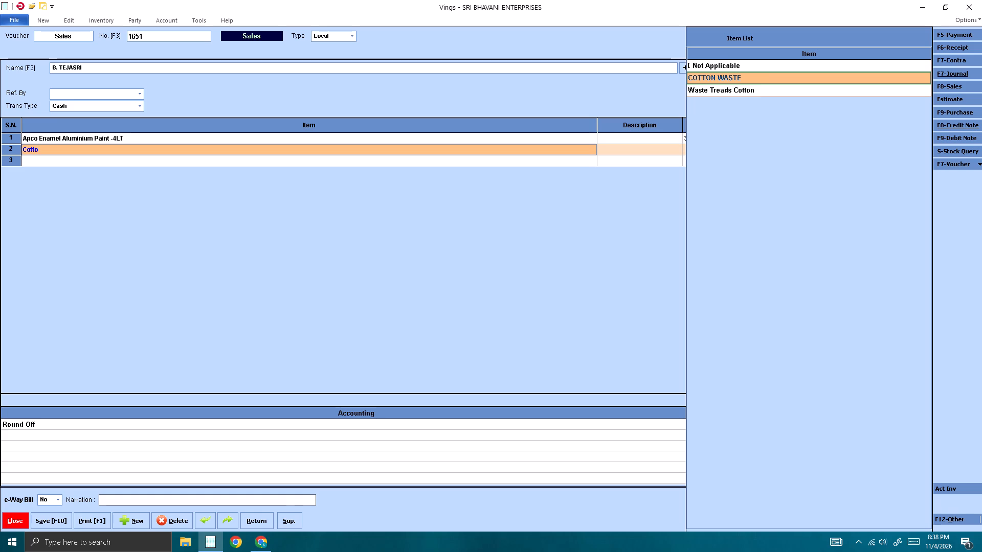
key(Return)
key(Return)
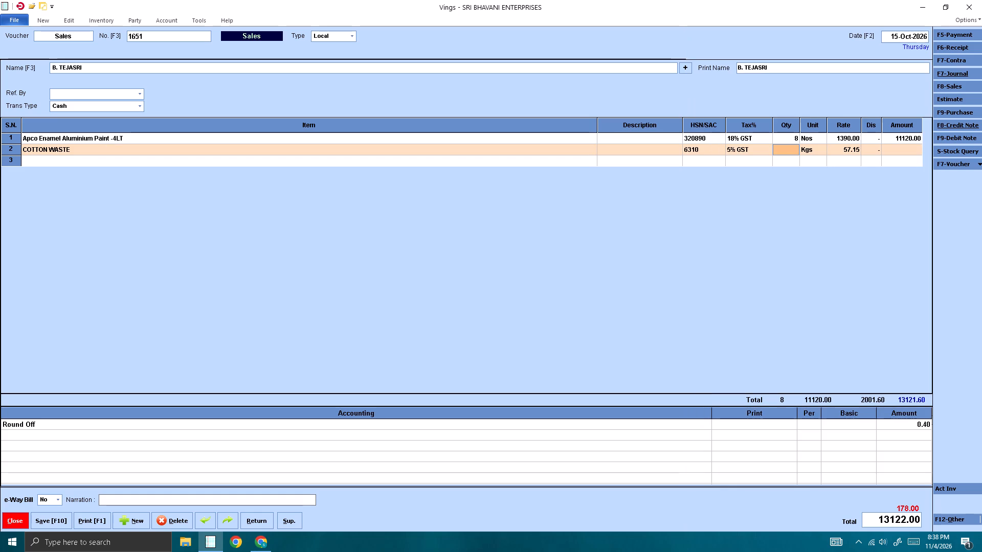
text(300)
key(Return)
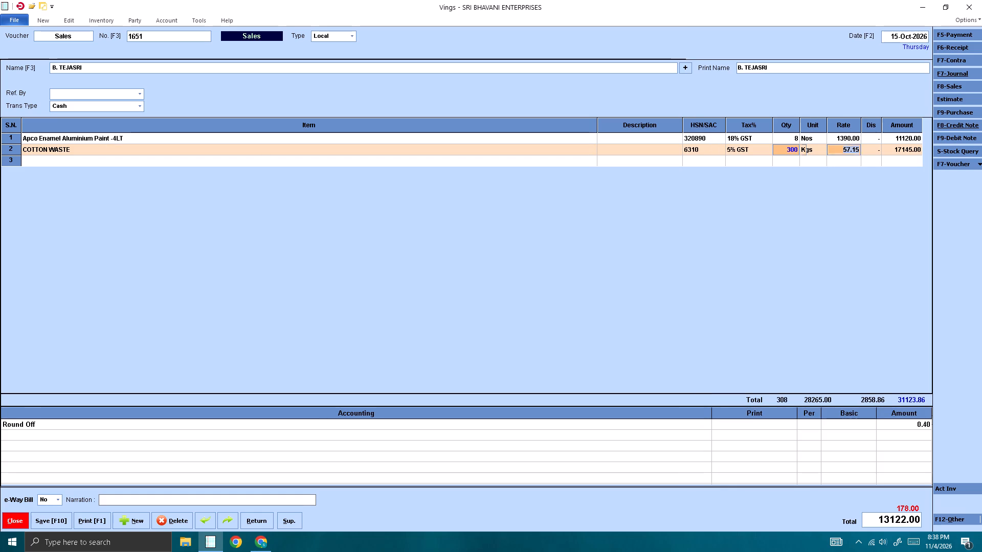
key(Return)
key(Return)
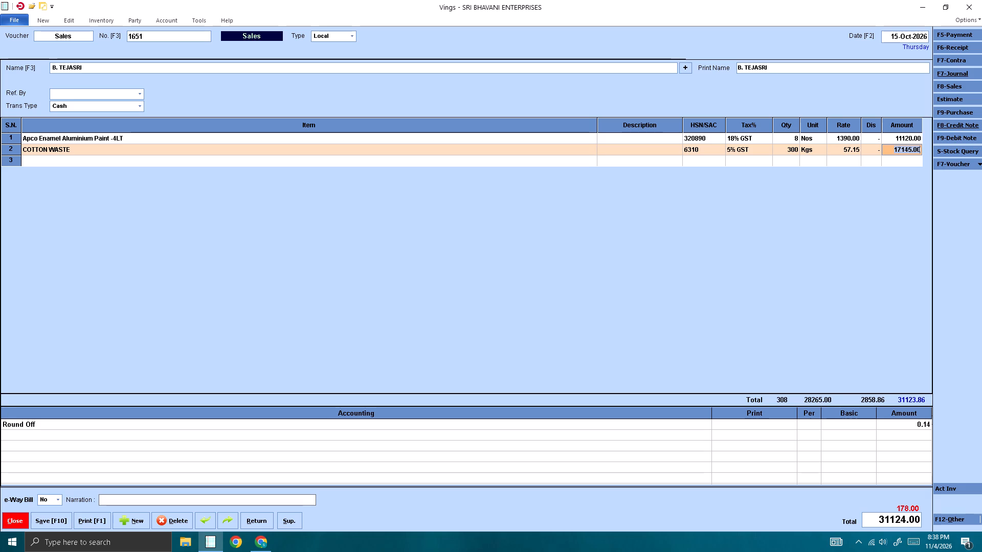
Set the COTTON WASTE quantity to 150 Kgs, keep its rate, and proceed to the third item line.
key(BackSpace)
key(BackSpace)
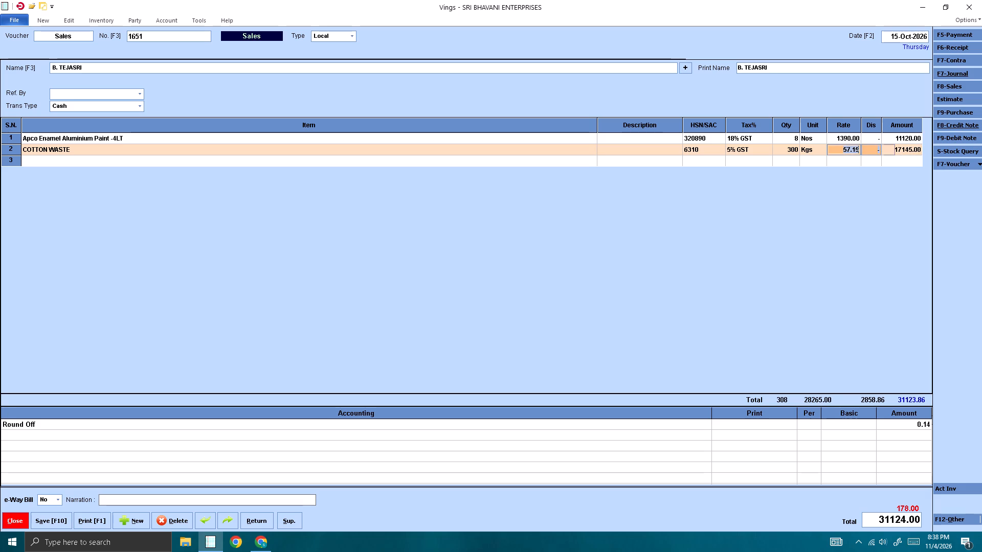
key(BackSpace)
key(BackSpace)
text(150)
key(Return)
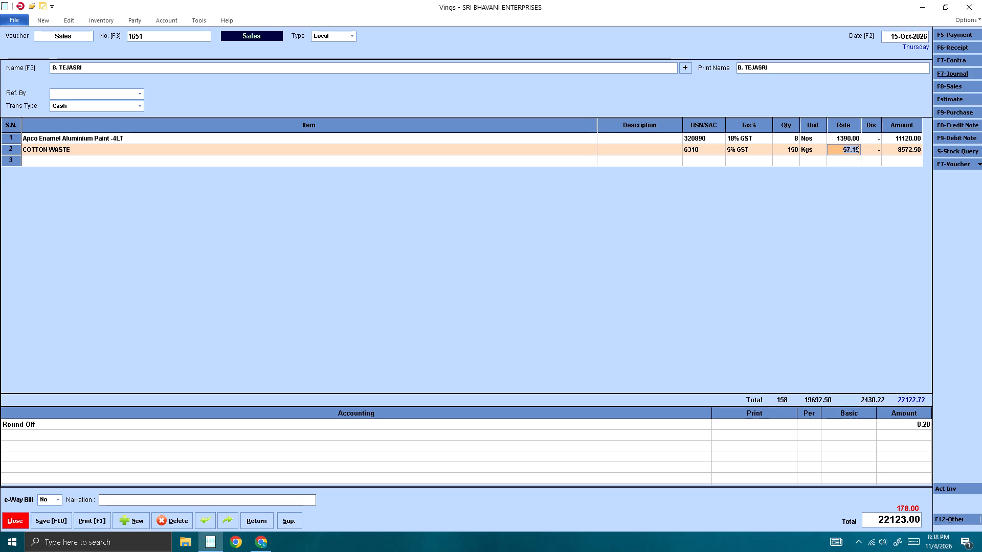
key(Return)
key(Return)
key(Return)
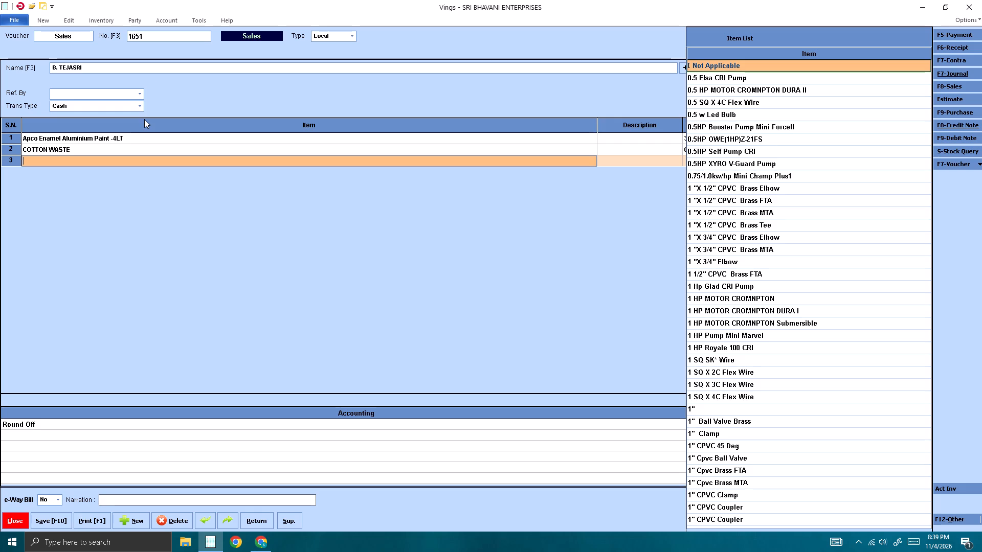
Add Apcolite Golden Yellow -1ltr as the third item line with quantity 6 at the default rate of 260.00.
text(golden)
key(space)
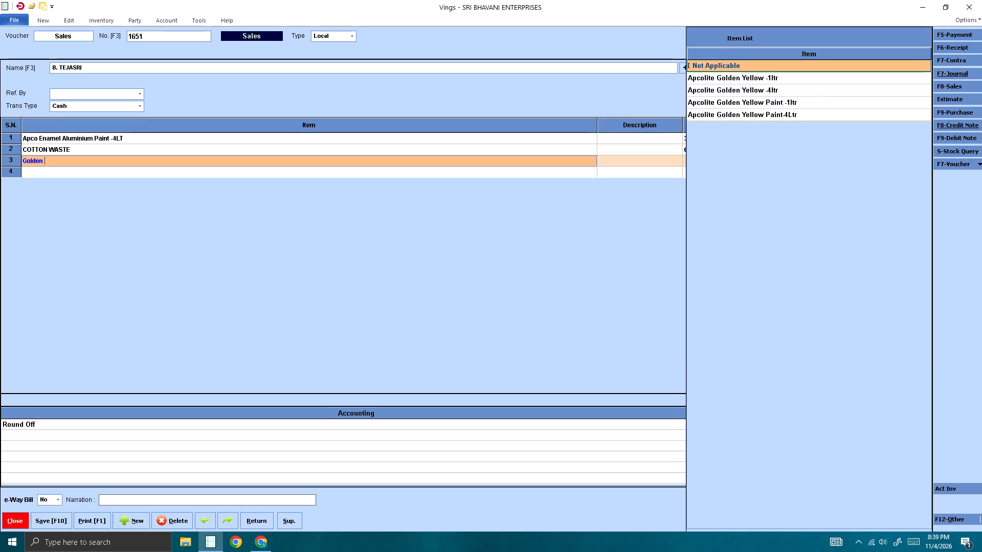
key(Down)
key(Return)
key(Return)
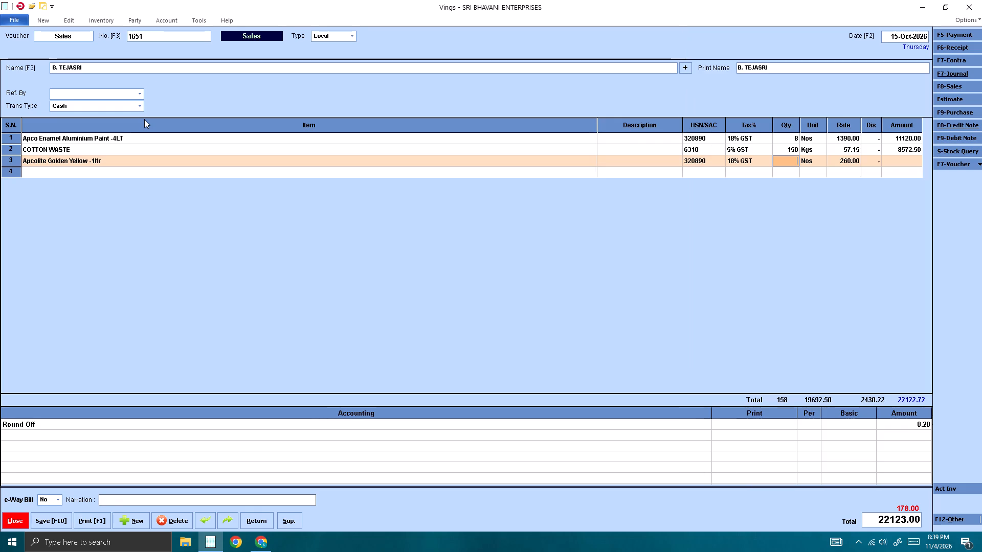
key(6)
key(Return)
key(Return)
key(Return)
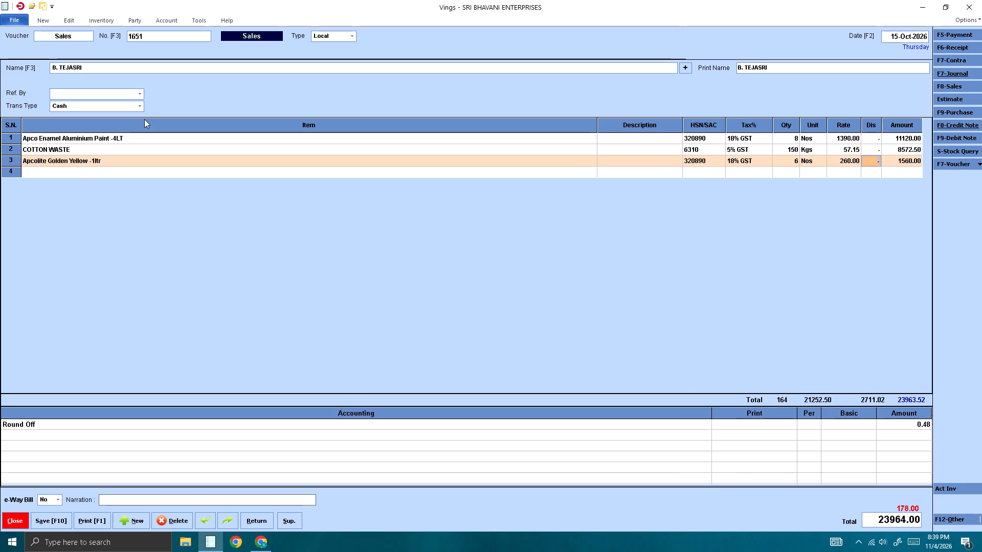
key(Return)
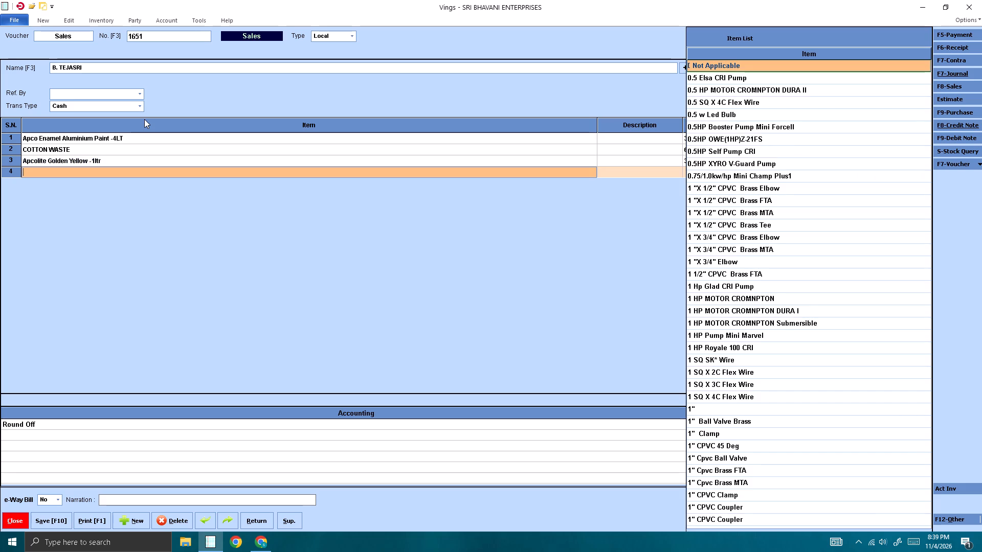
Filter the item list for smoke on the fourth item line.
text(smoke)
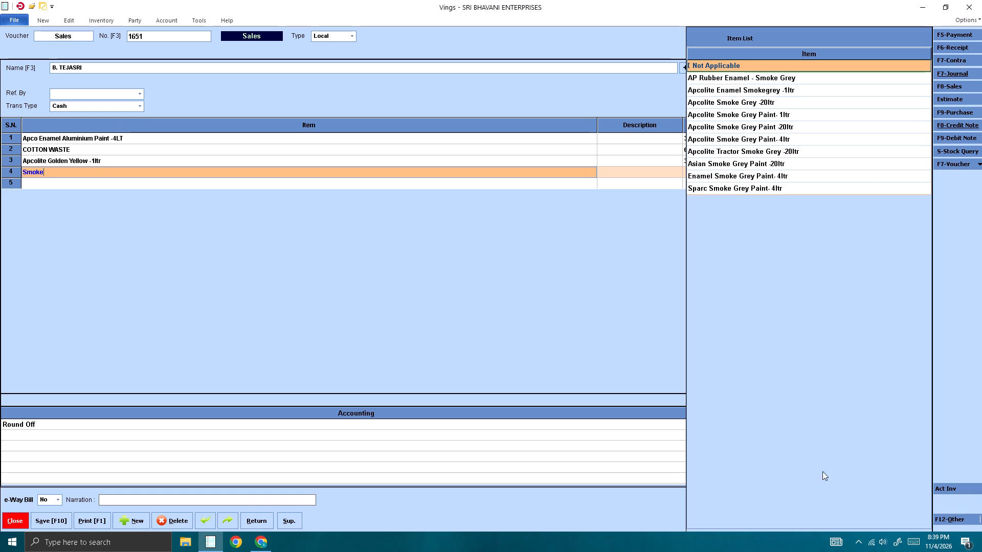
Switch to Chrome, pause the Alaakaa Loova lyrical video, and return to Vings.
click(267, 540)
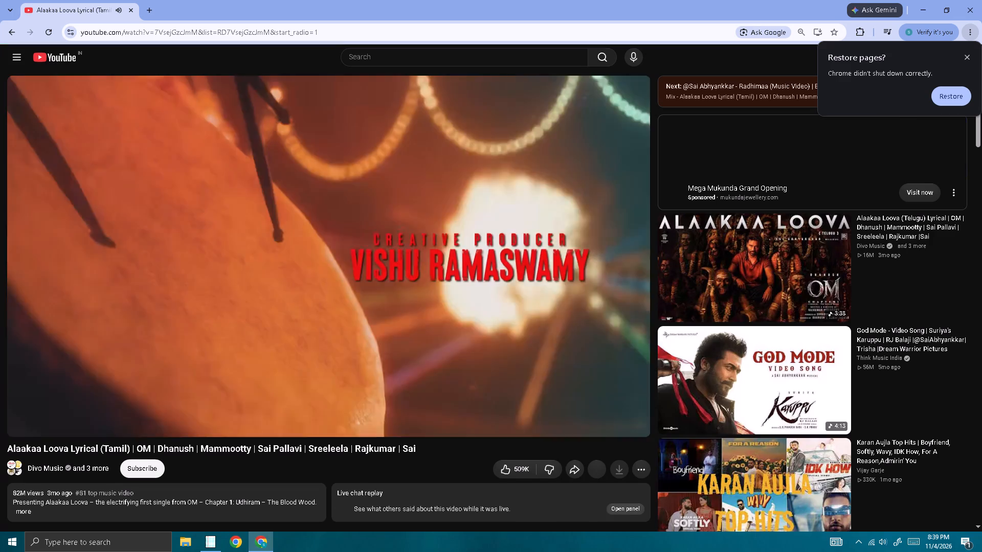
click(327, 233)
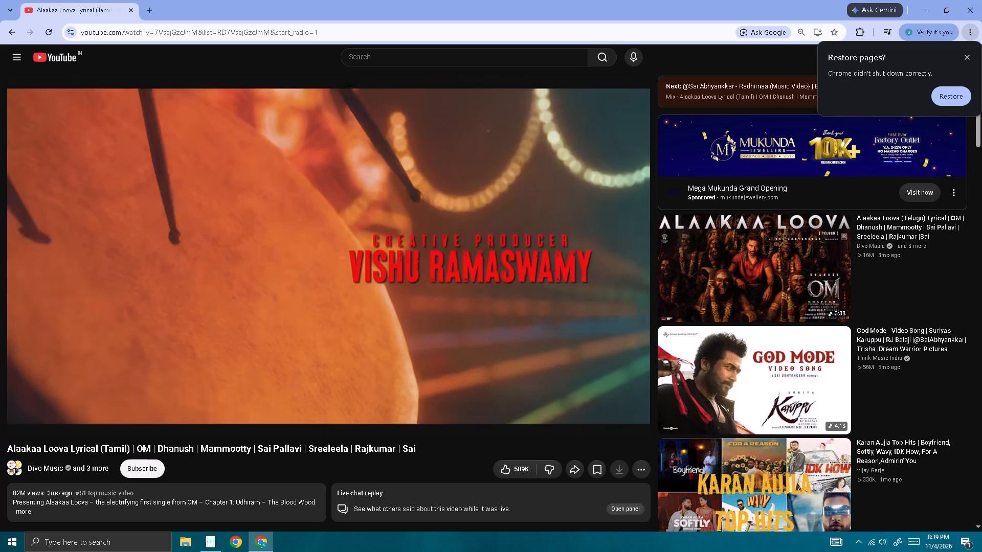
click(923, 4)
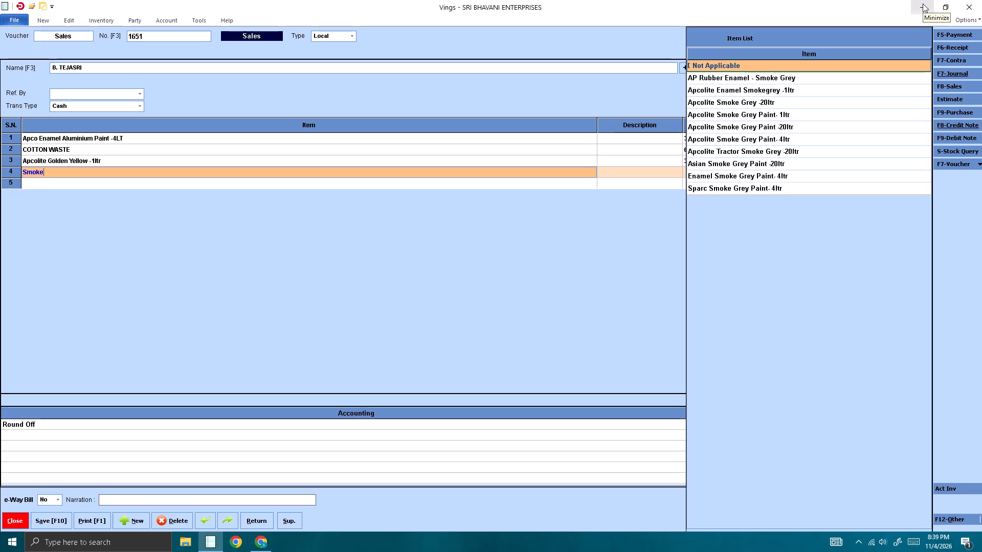
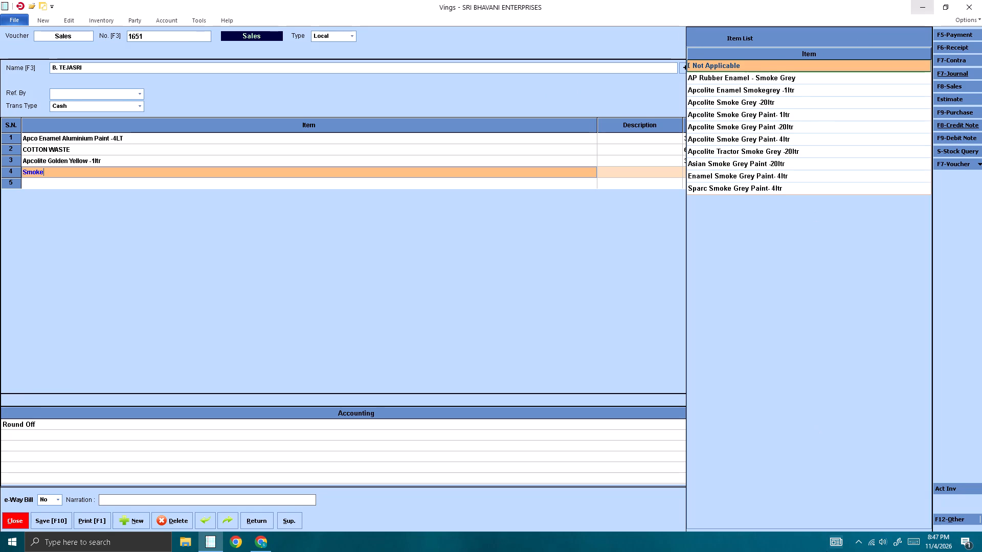
Switch to Chrome, resume the Alaakaa Loova lyrical video, and return to Vings.
click(256, 542)
click(314, 278)
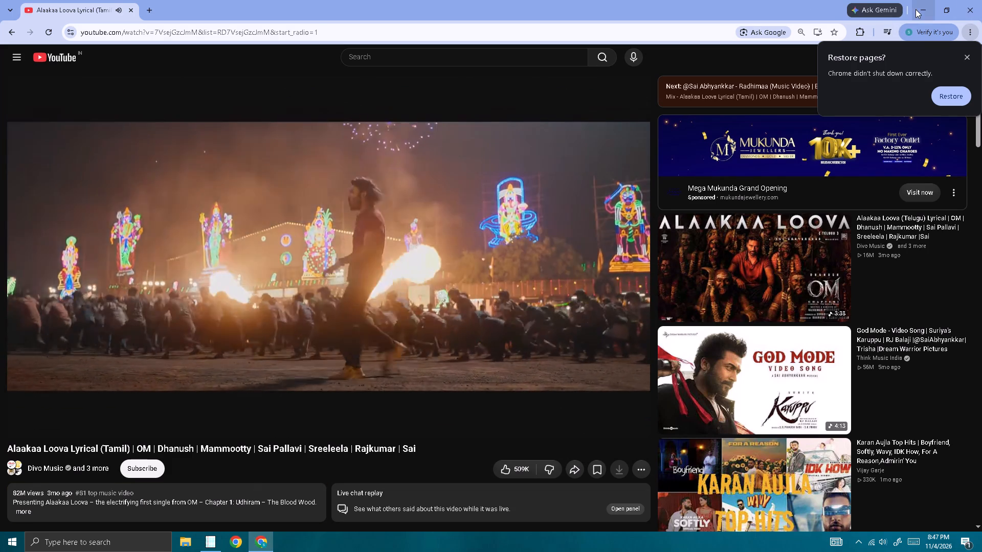
click(916, 9)
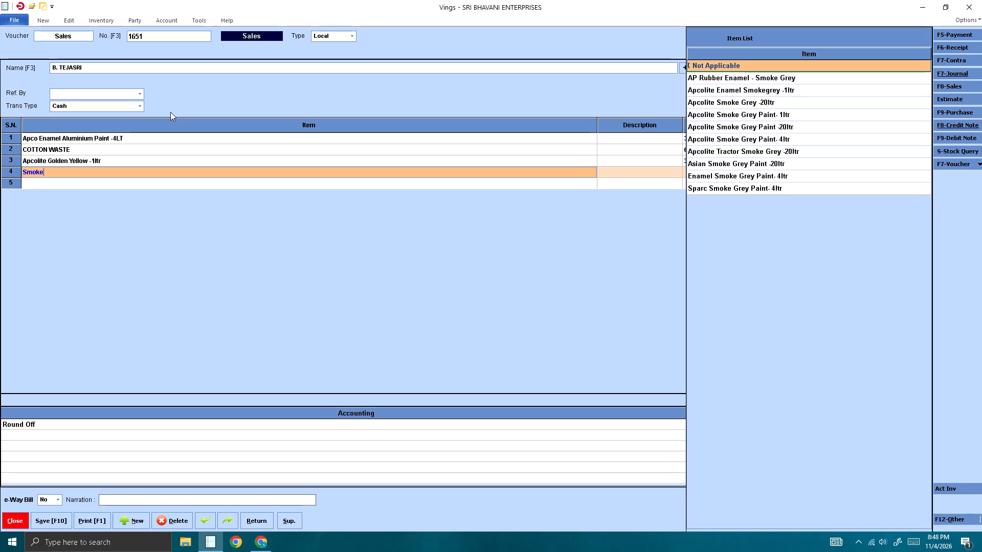
Add Apcolite Smoke Grey Paint- 4ltr as the fourth item line with quantity 4 at the default rate of 958.00.
key(Down)
key(Down)
key(Down)
key(Down)
key(Down)
key(Down)
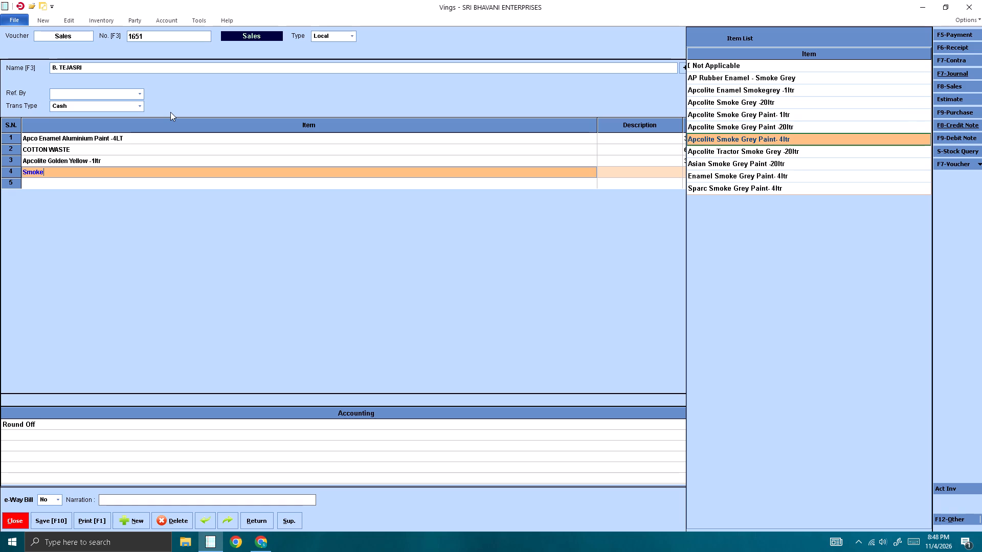
key(Return)
key(Return)
key(4)
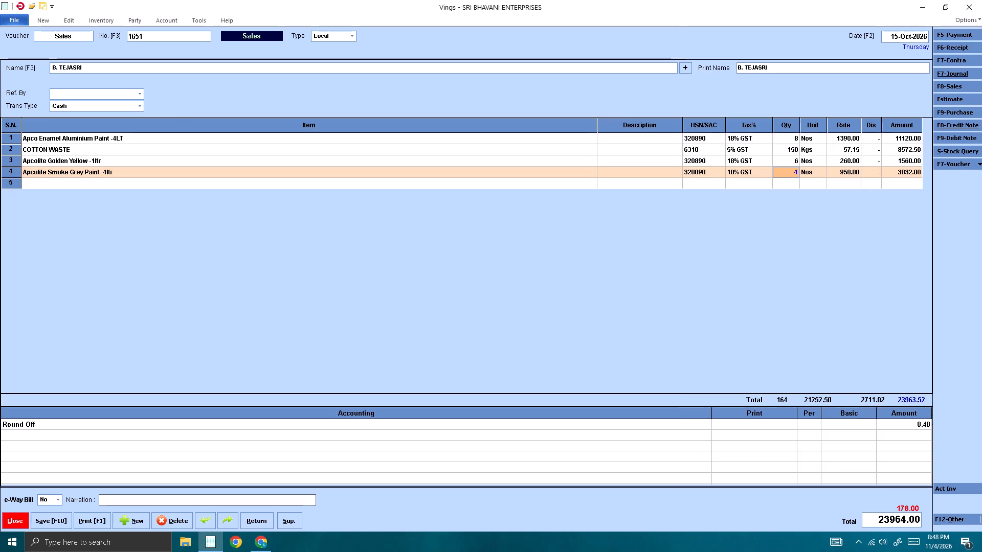
key(Return)
key(Return)
key(Return)
key(Return)
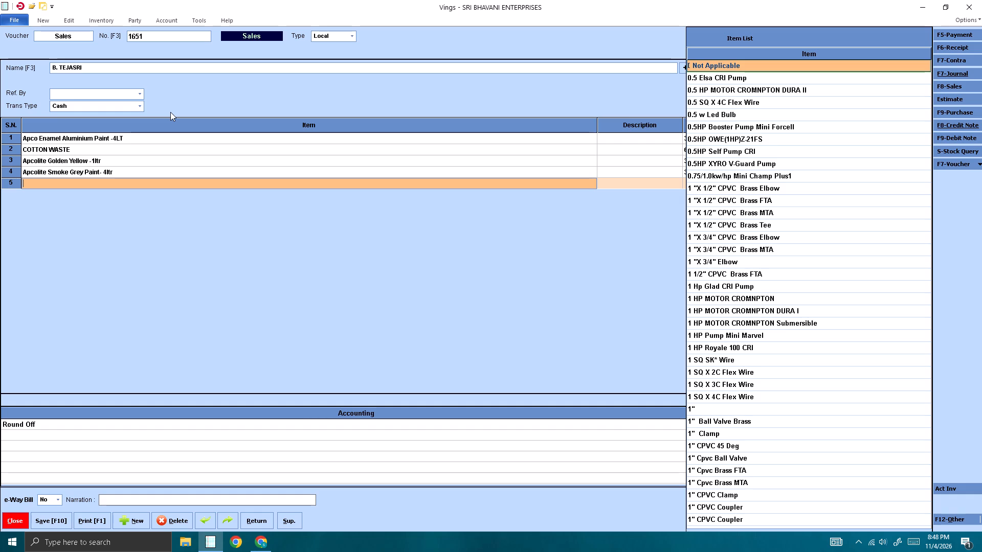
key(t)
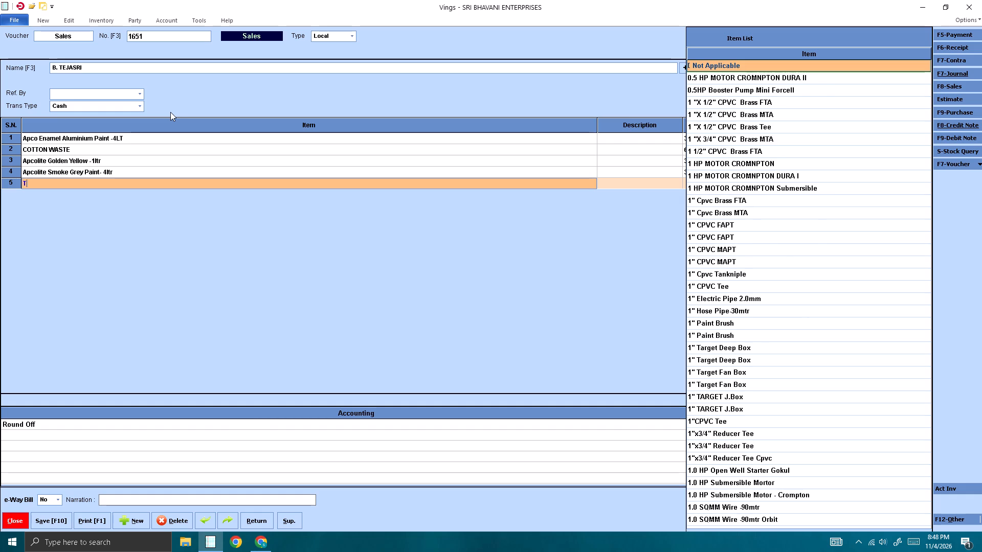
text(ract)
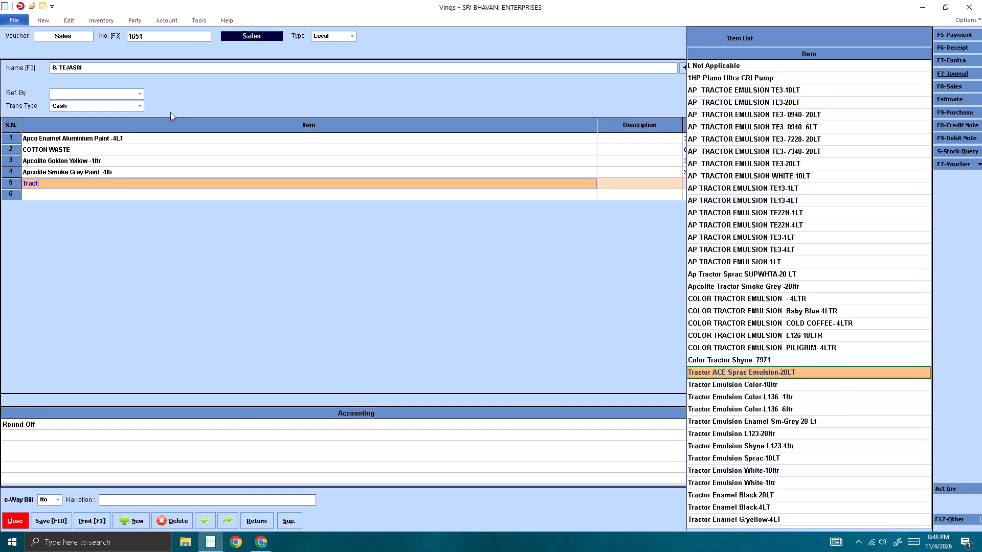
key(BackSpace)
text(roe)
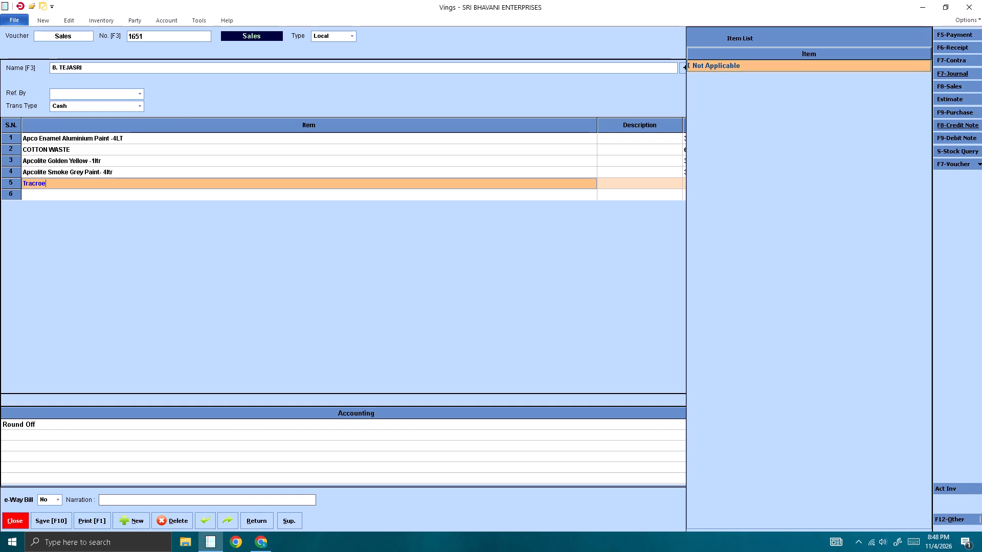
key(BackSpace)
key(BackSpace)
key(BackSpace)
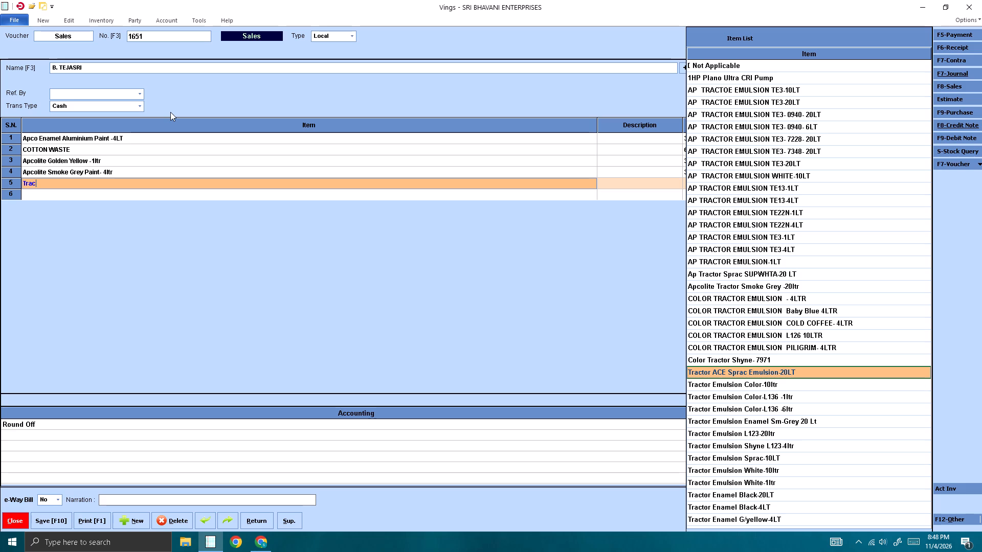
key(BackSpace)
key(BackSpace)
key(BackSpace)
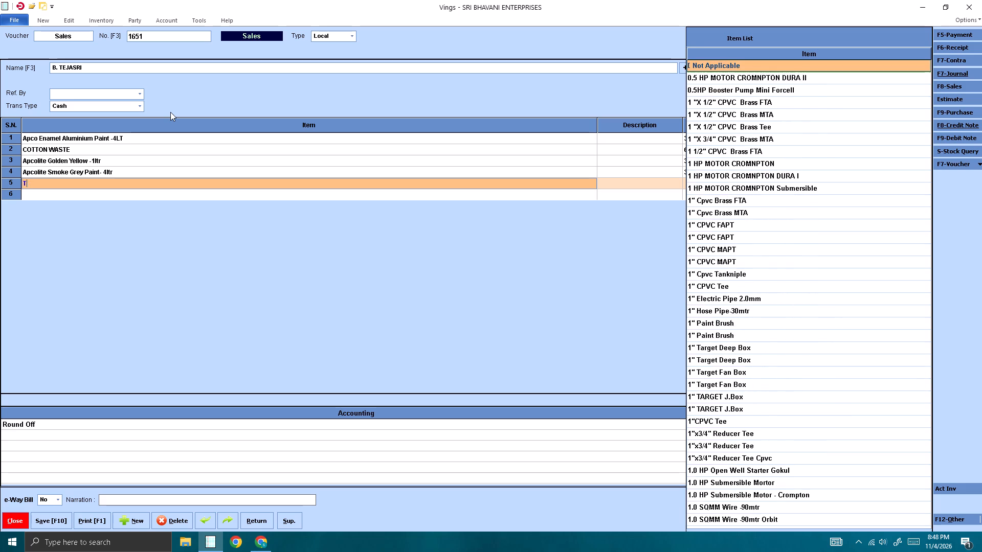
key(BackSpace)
Filter the item list for shyne and add TE Shyne Emulsion 20lt as the fifth item line with quantity 3.
text(shyne)
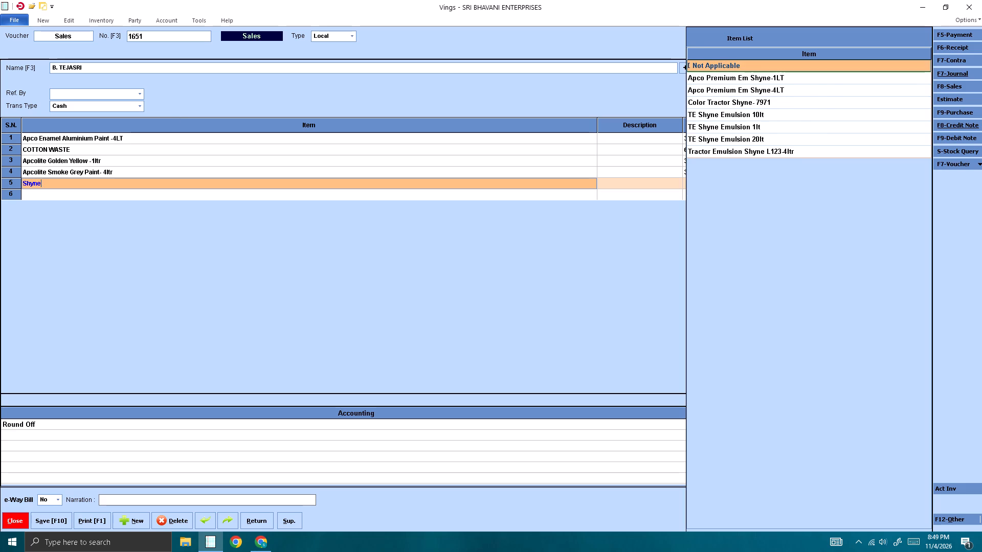
key(Down)
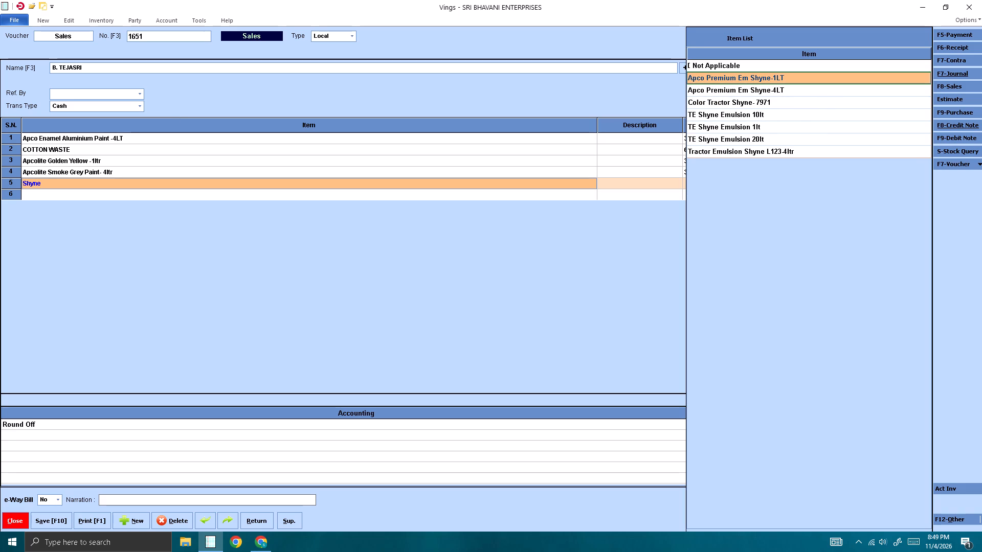
key(Down)
key(Down)
key(Down)
key(Down)
key(Down)
key(Down)
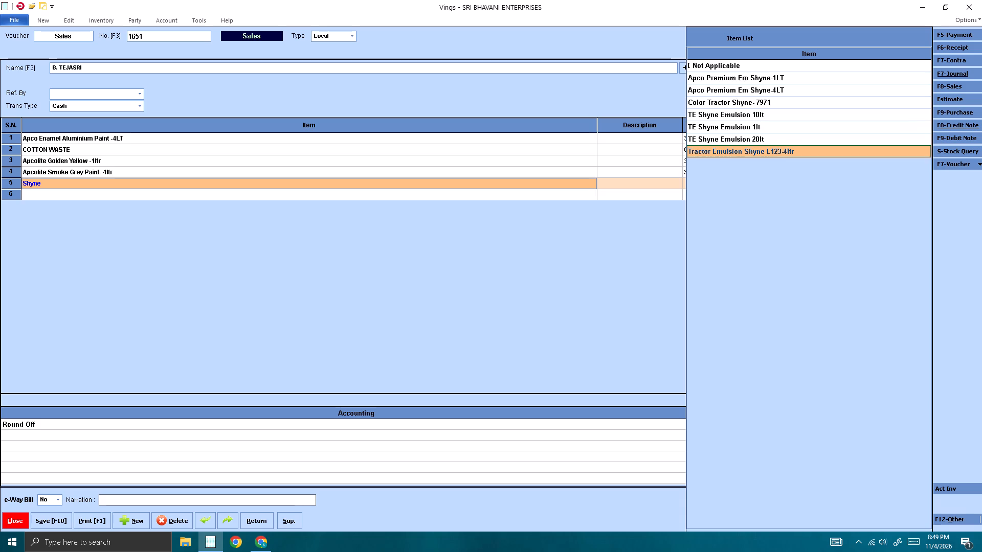
key(Up)
key(Return)
key(Return)
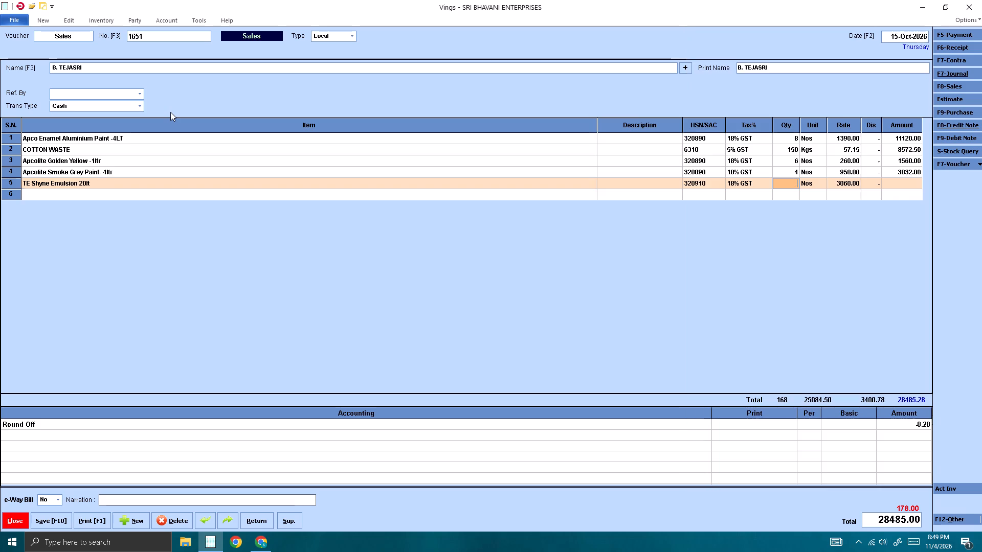
key(3)
key(Return)
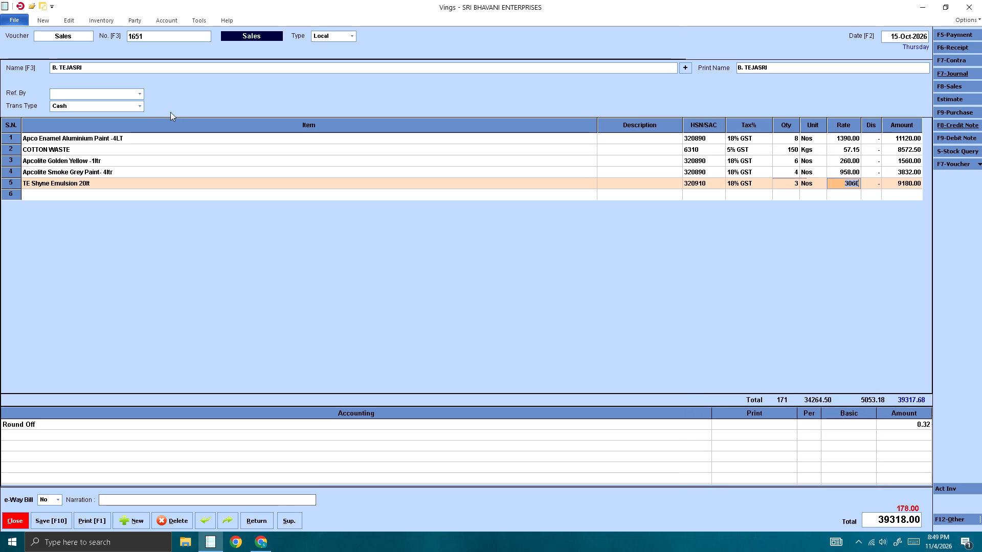
Change the TE Shyne Emulsion 20lt quantity to 4.
key(BackSpace)
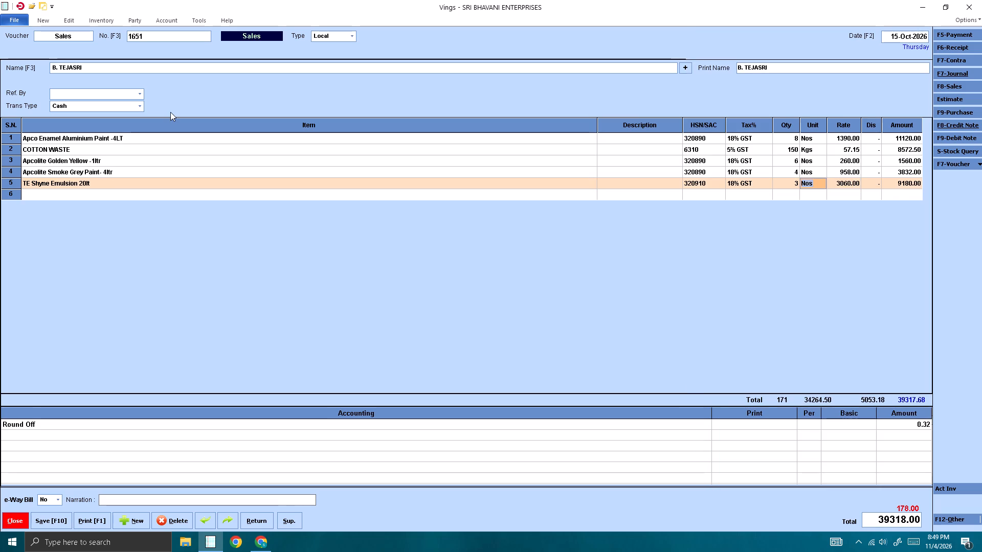
key(BackSpace)
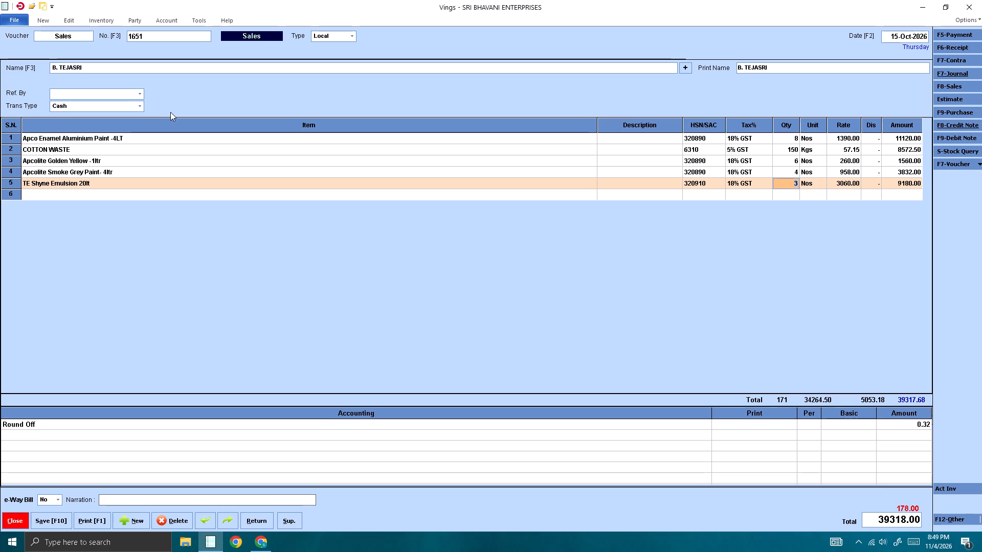
key(4)
key(Return)
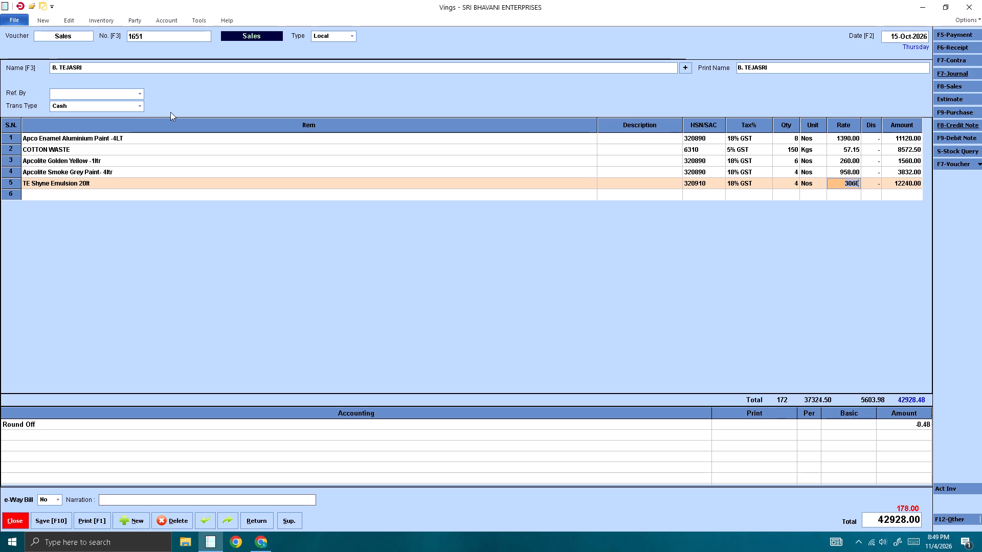
Open the item record of TE Shyne Emulsion 20lt, set its sales price to 3473, and save it.
key(3)
key(BackSpace)
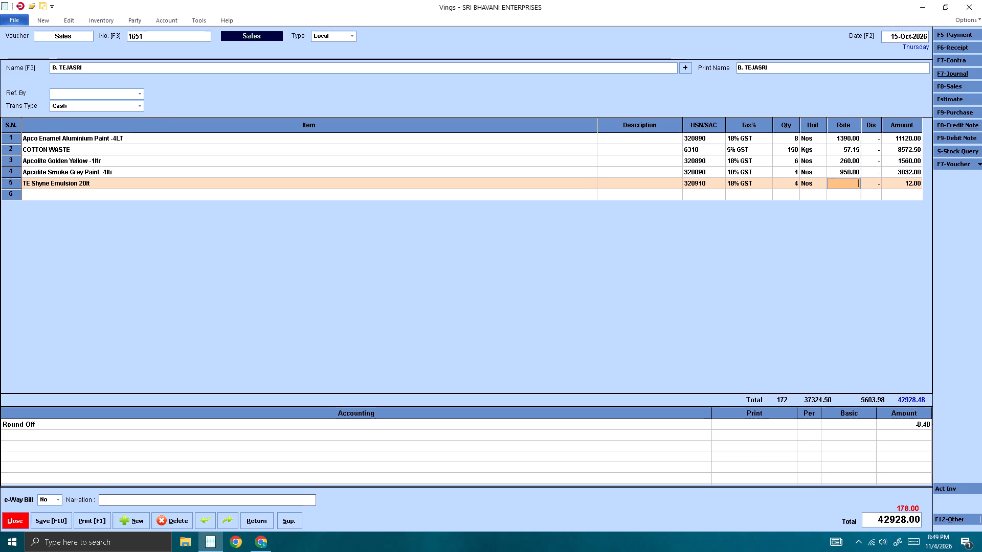
triple_click(97, 180)
click(97, 180)
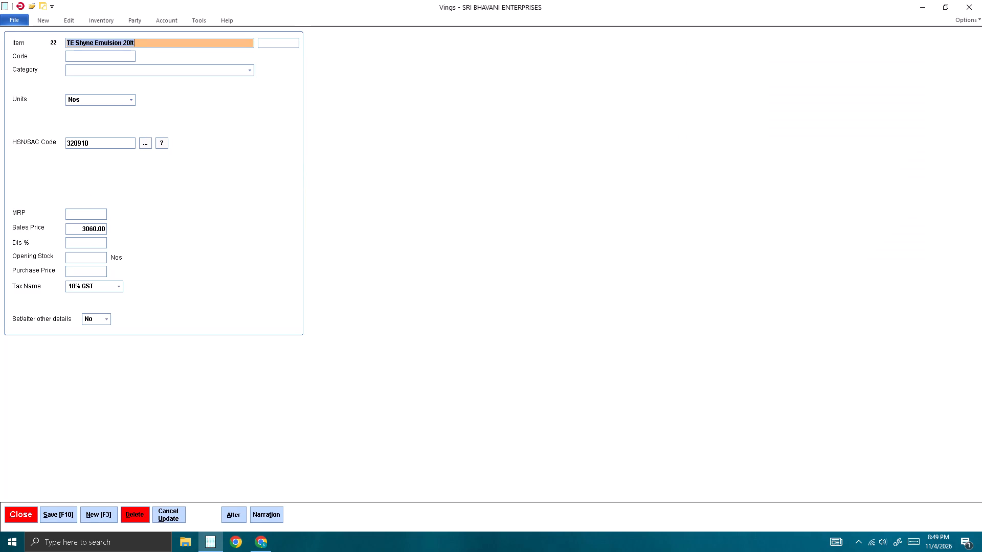
click(92, 228)
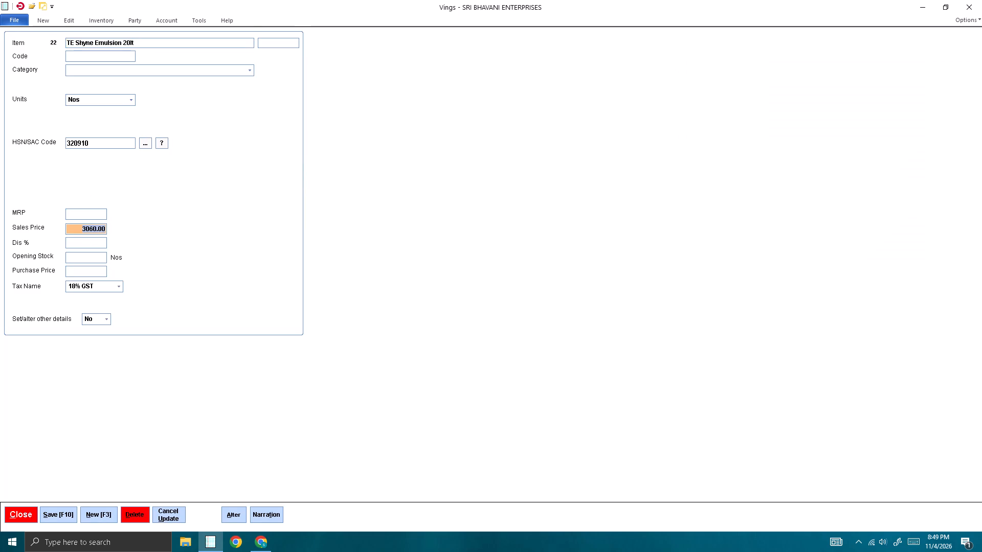
text(3473)
click(54, 517)
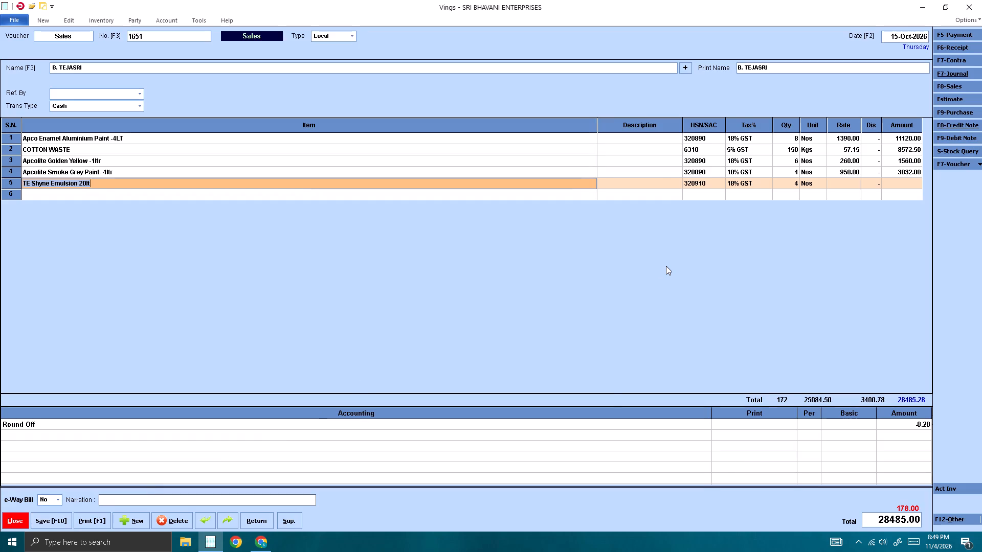
Clear the fifth line's item and reselect TE Shyne Emulsion 20lt to apply the updated sales price.
key(Return)
key(BackSpace)
key(BackSpace)
key(Return)
key(Delete)
key(t)
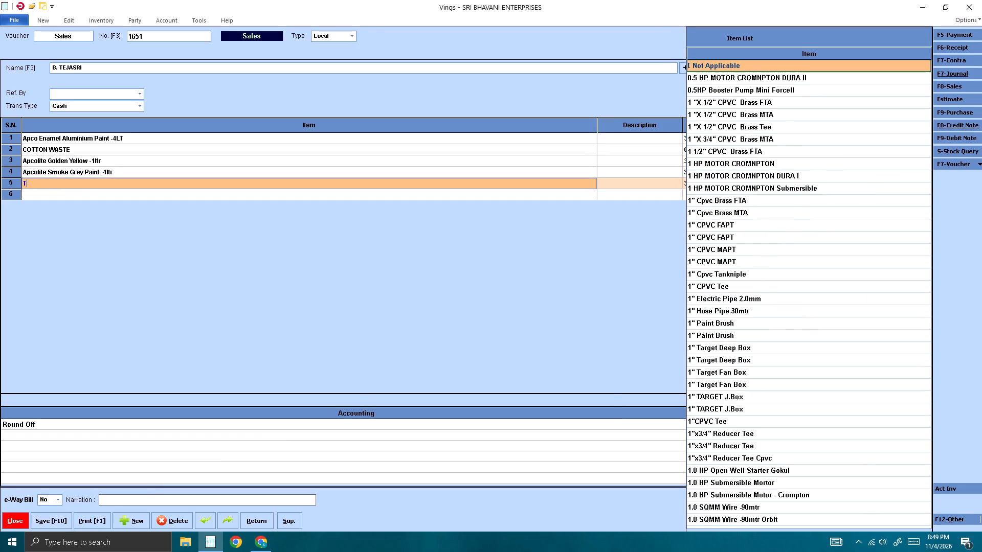
key(BackSpace)
text(shyne)
key(Down)
key(Down)
key(Down)
key(Down)
key(Down)
key(Down)
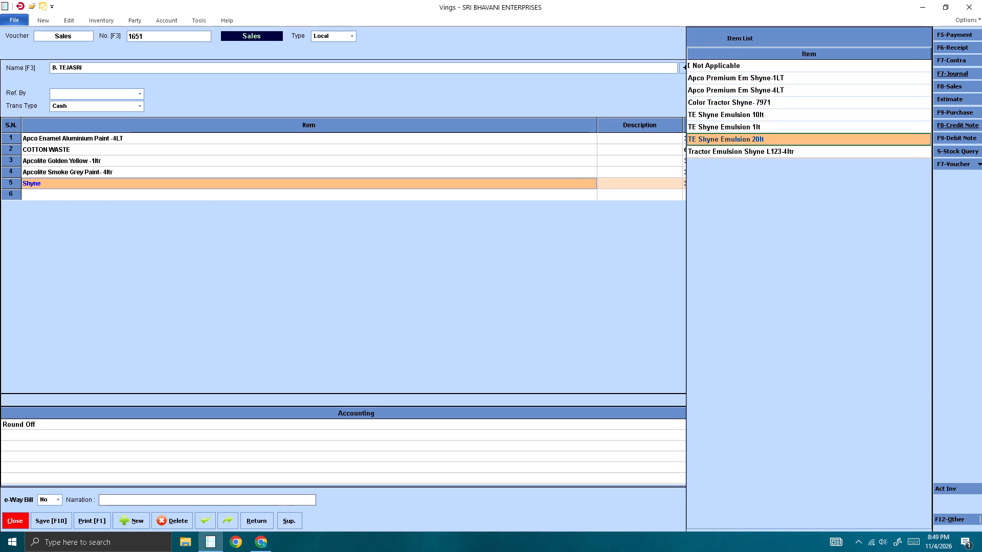
key(Return)
key(Return)
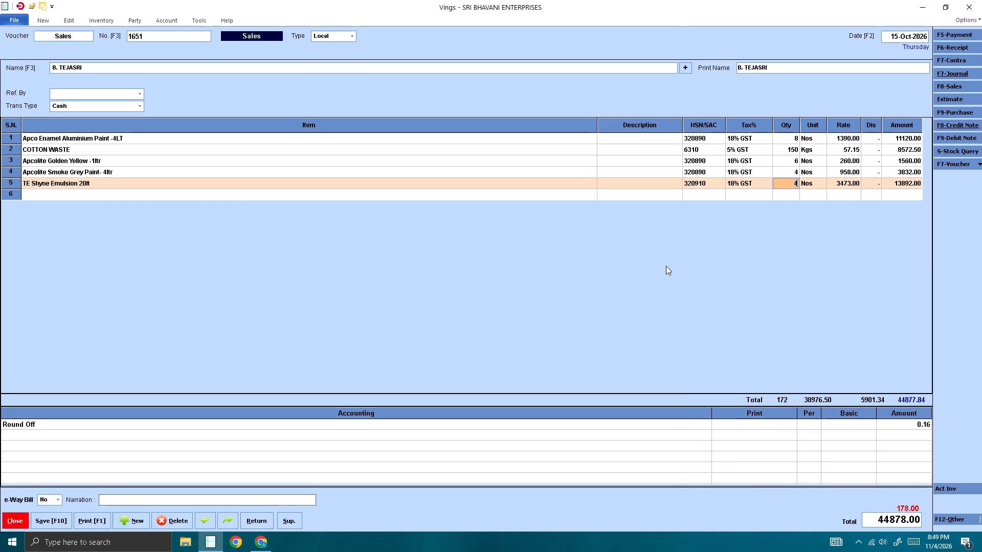
Keep quantity 4 and rate 3473.00 on the fifth item line and proceed to the sixth line.
key(Return)
key(Return)
key(Return)
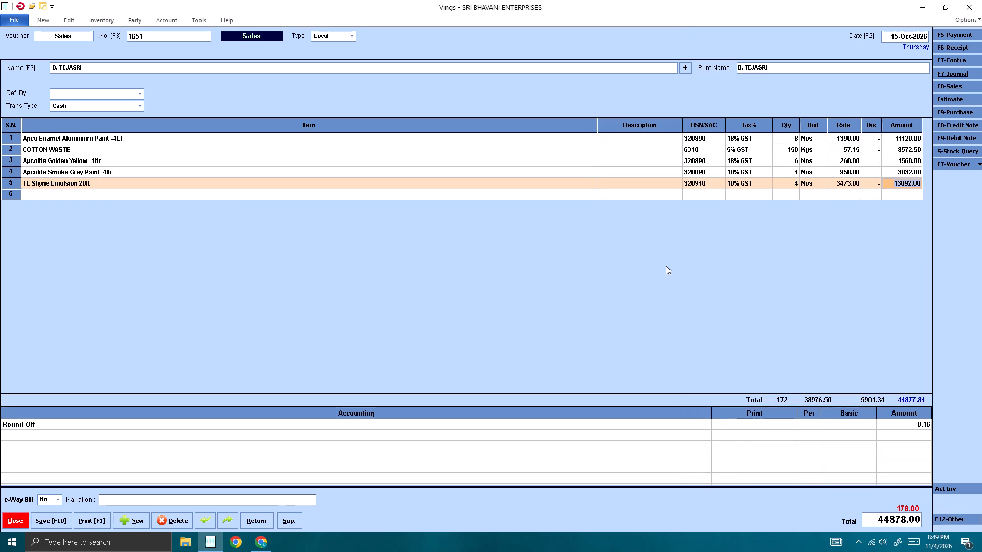
key(Return)
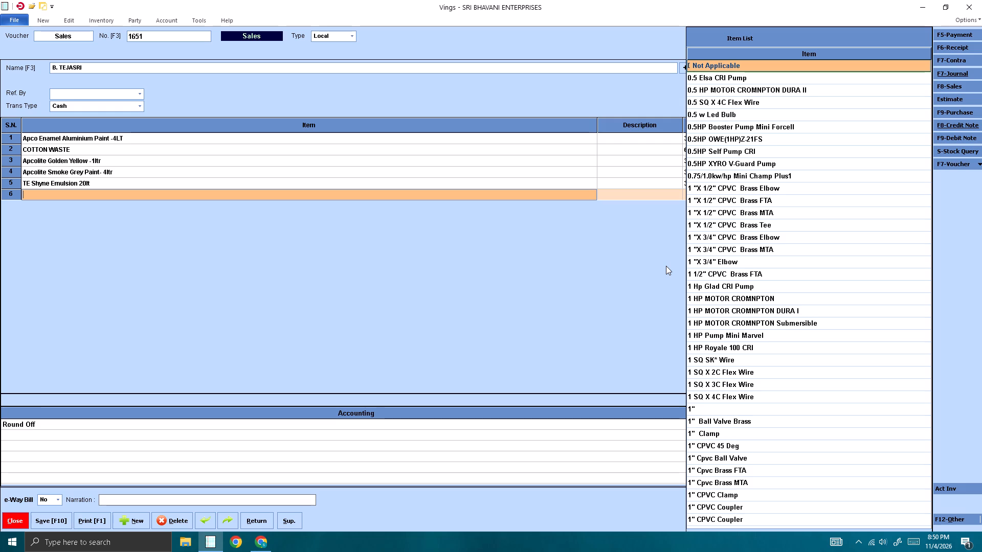
Add Apco Enamel Br. White-4LT as the sixth item line with quantity 4 and a rate of 1020.
text(br white)
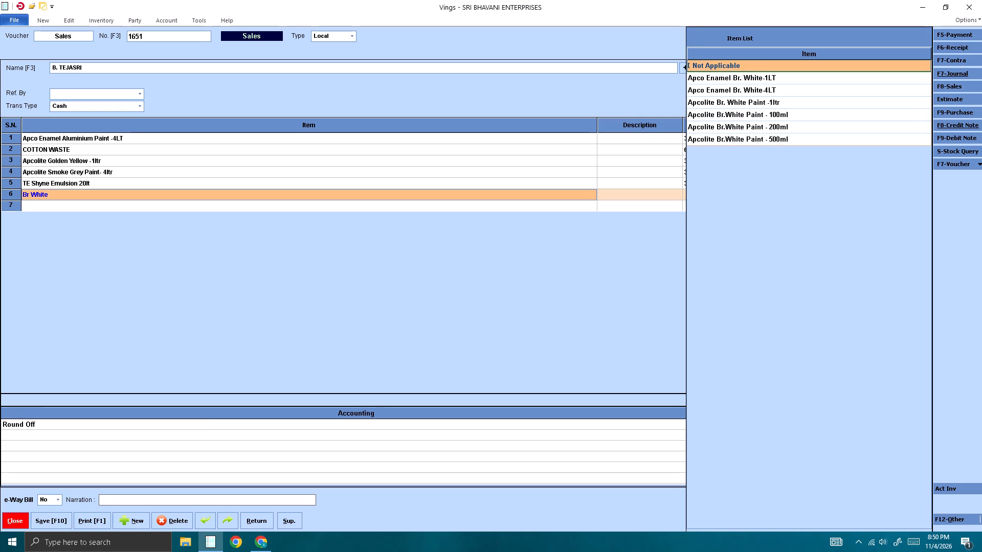
key(Down)
key(Down)
key(Return)
key(Return)
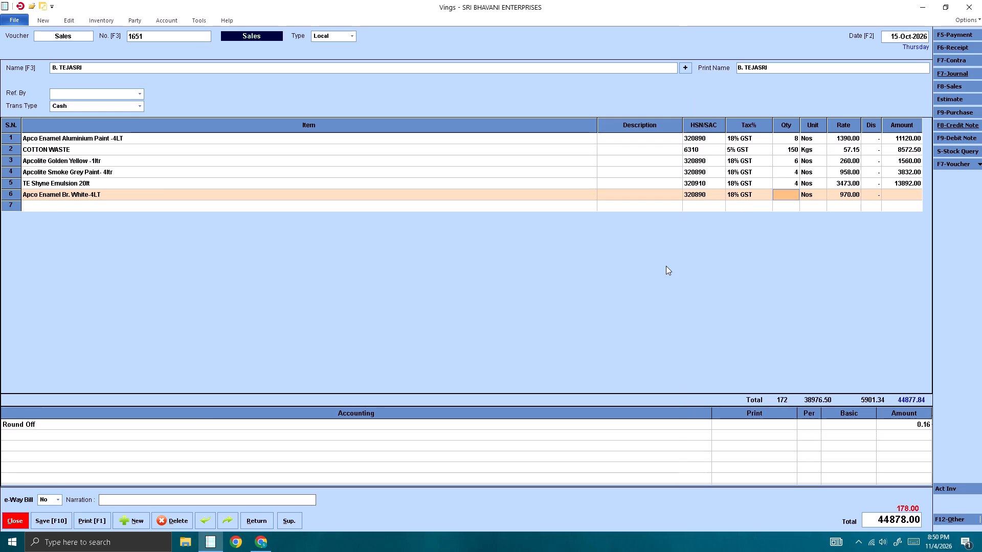
key(4)
key(Return)
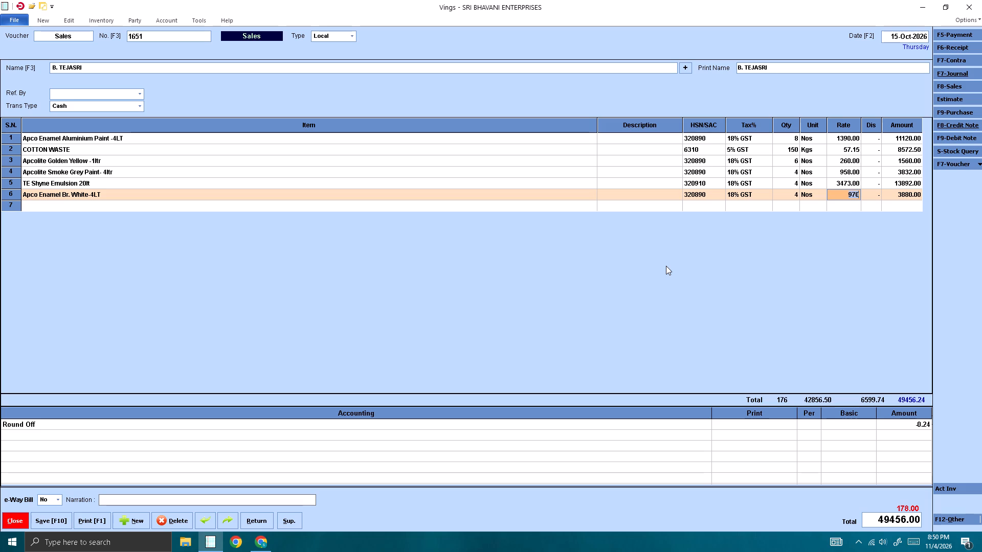
text(990)
key(BackSpace)
key(BackSpace)
key(BackSpace)
text(1020)
key(Return)
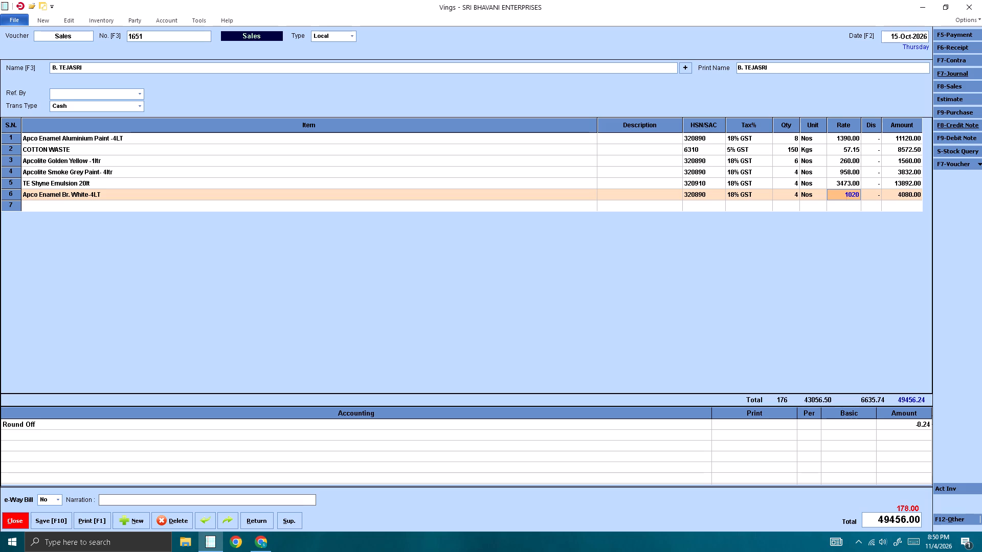
Accept the sixth line's rate, save voucher 1651, and refresh the sales register.
key(Return)
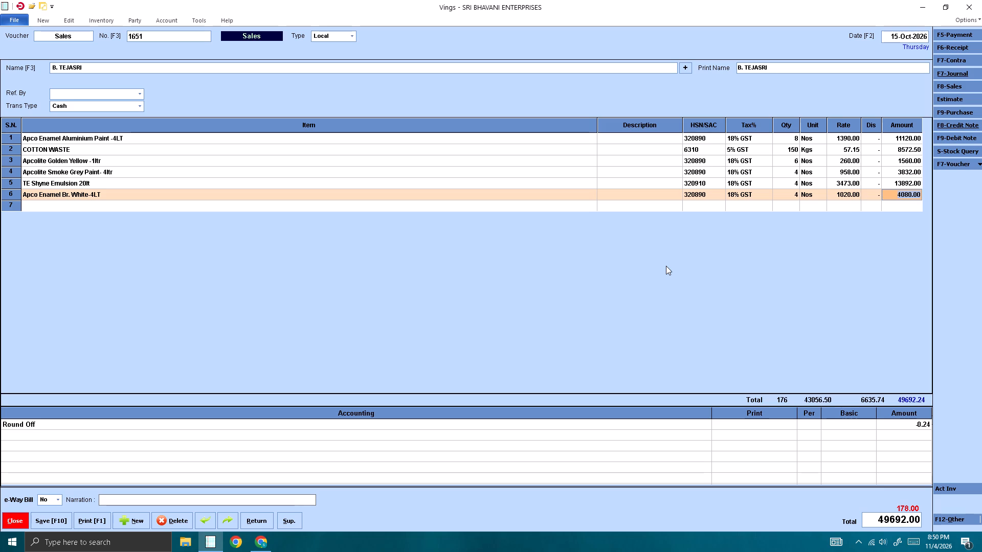
click(46, 520)
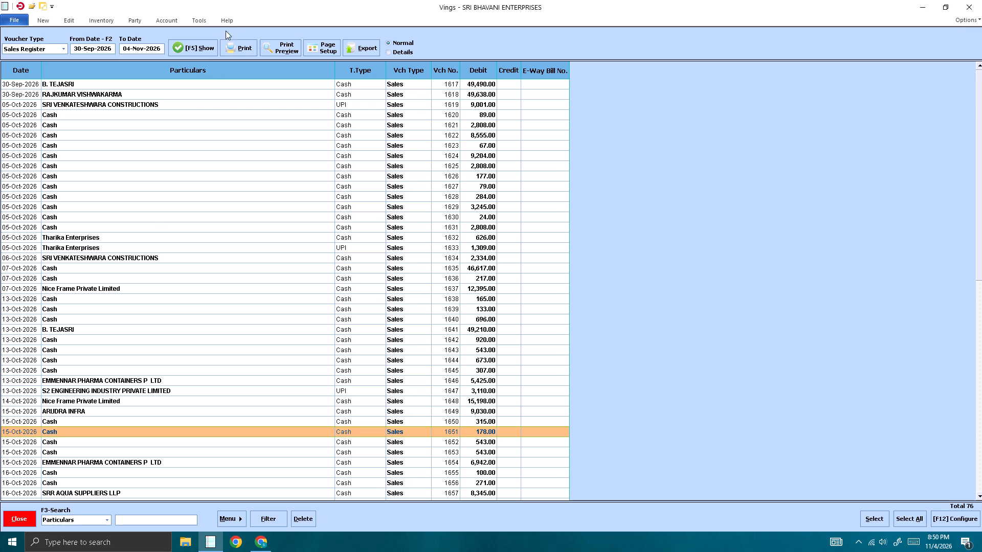
click(195, 46)
Find the 22-Oct-2026 cash sale voucher 1661 in the sales register and open it for editing.
scroll(94, 360, down, 4)
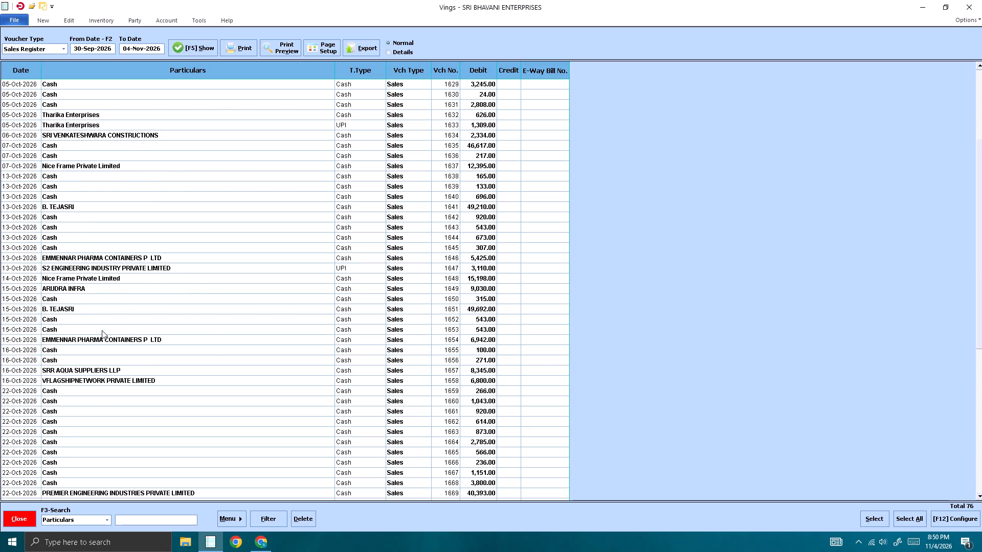
click(56, 350)
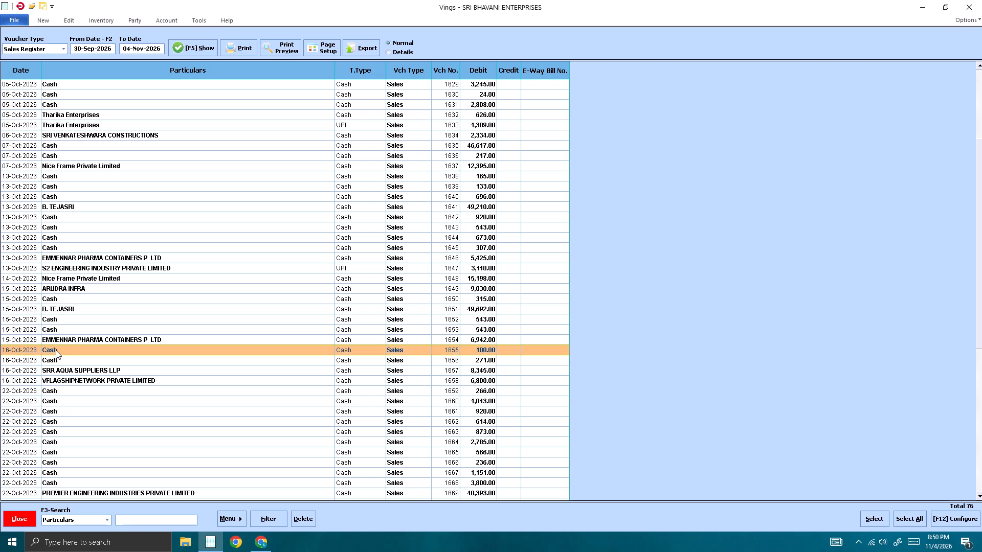
click(60, 395)
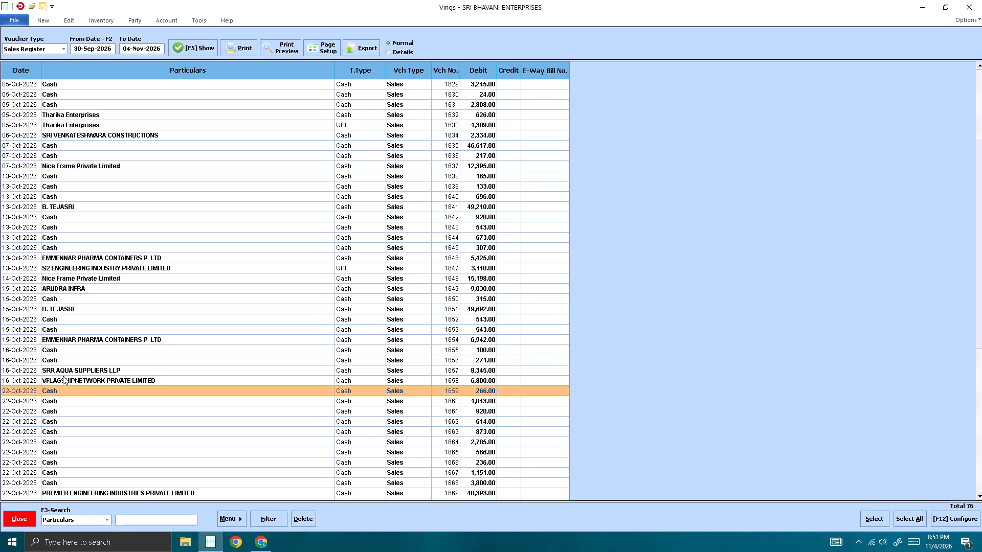
click(65, 358)
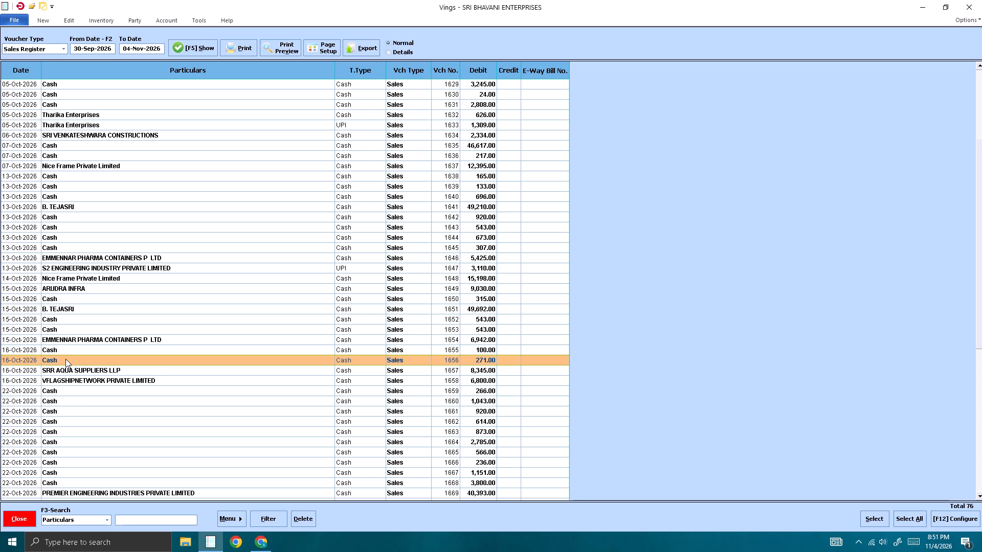
click(54, 405)
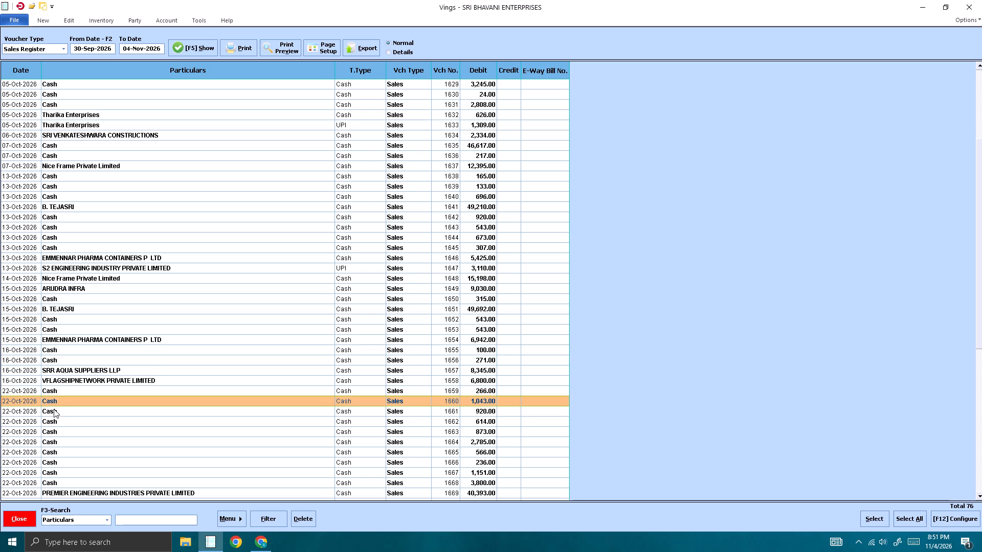
click(54, 412)
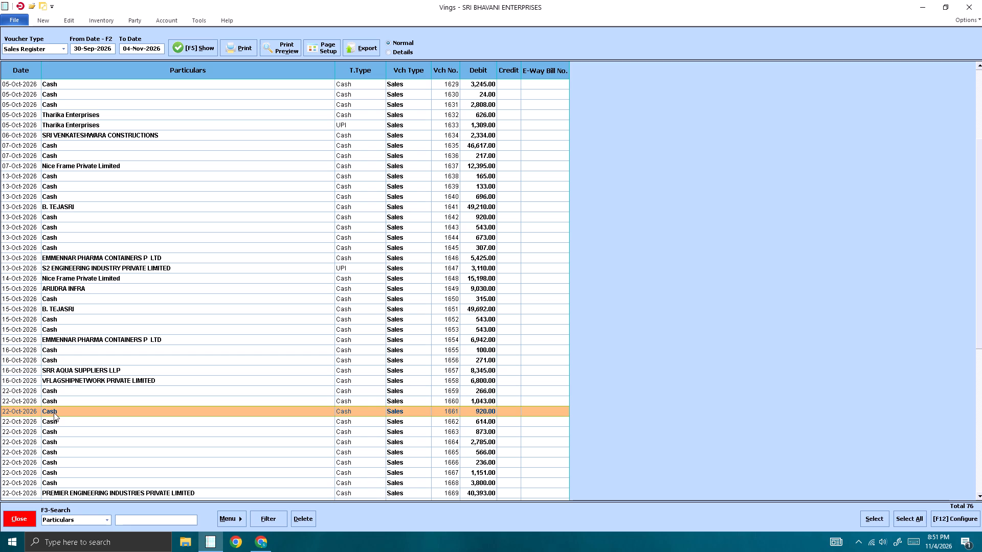
key(Return)
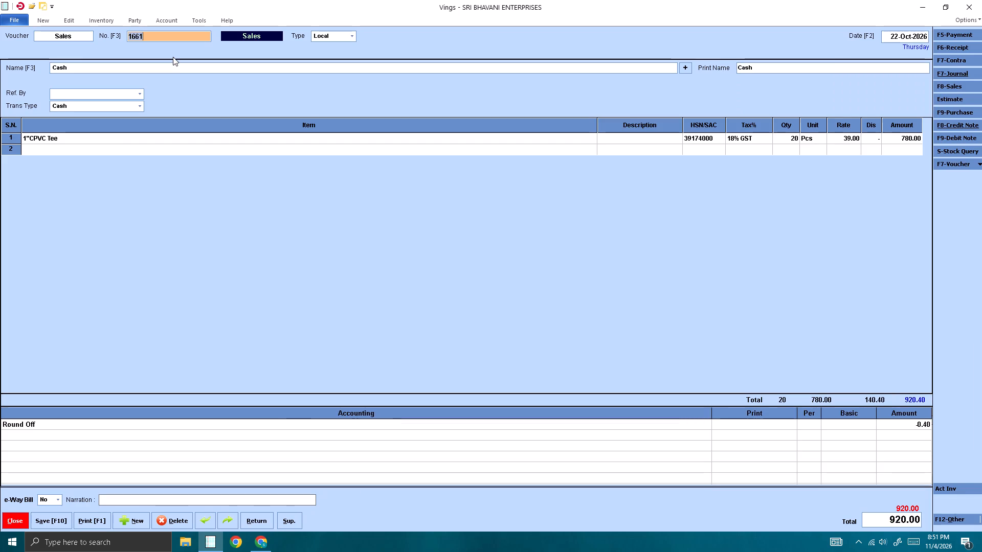
Replace Cash as the party on voucher 1661 with the same named customer used on voucher 1651.
click(173, 63)
text(b te)
key(Return)
key(Return)
key(Return)
key(Return)
key(Return)
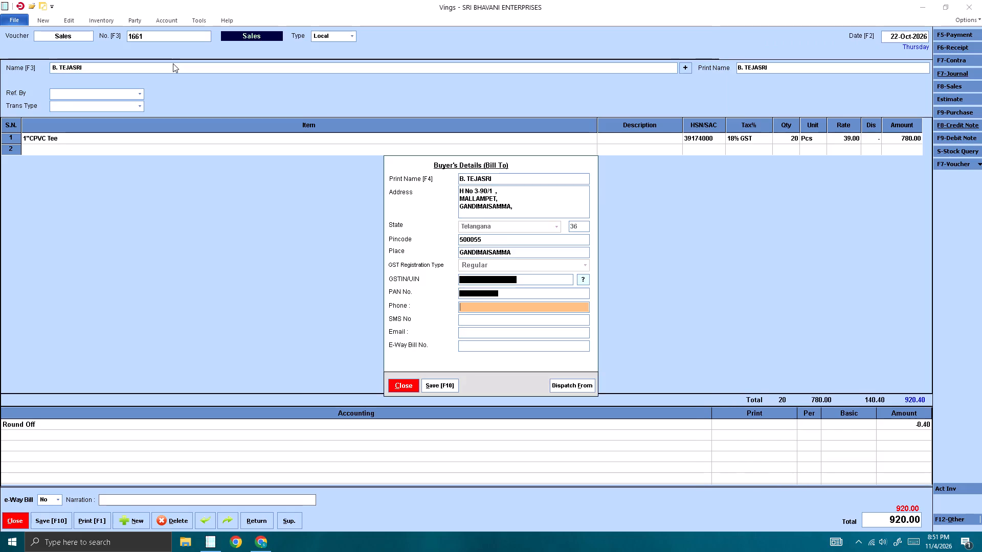
Accept the customer's prefilled billing details, set the transaction type to Cash, and proceed to the first item line.
key(Return)
key(Return)
key(Return)
key(Return)
key(Tab)
key(Return)
key(Tab)
key(Return)
key(Return)
key(Tab)
key(Tab)
key(Return)
key(Return)
key(Tab)
key(Return)
key(Tab)
key(Return)
key(Tab)
key(Return)
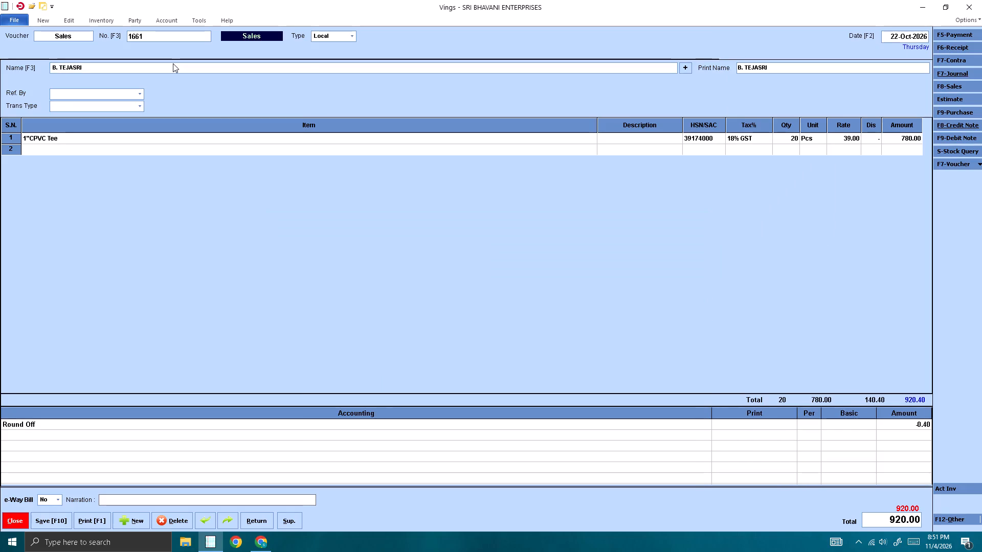
key(Return)
key(Return)
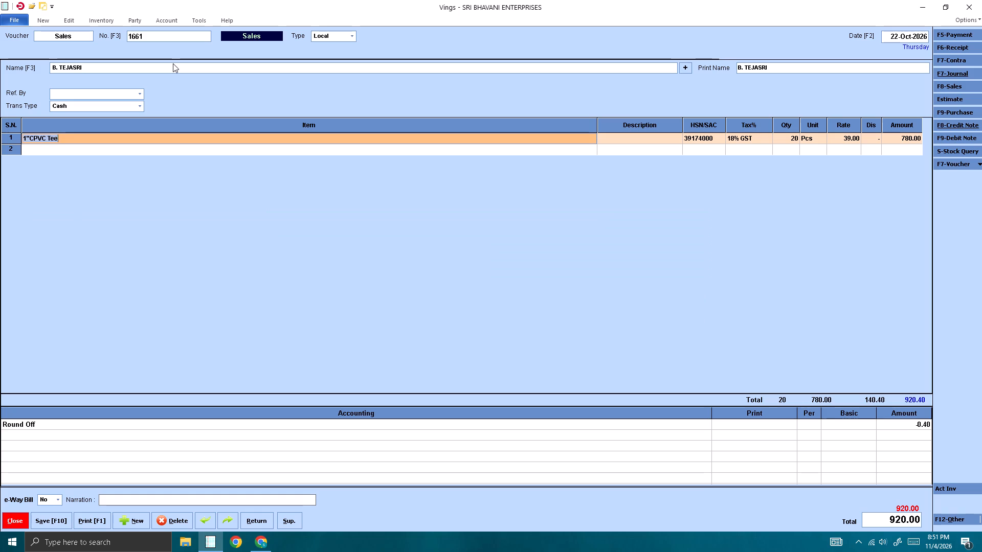
Replace the first line's item with Sprac Interior Wll Primer 20LT, quantity 4, keeping the rate of 1450.00.
text(sprac)
key(space)
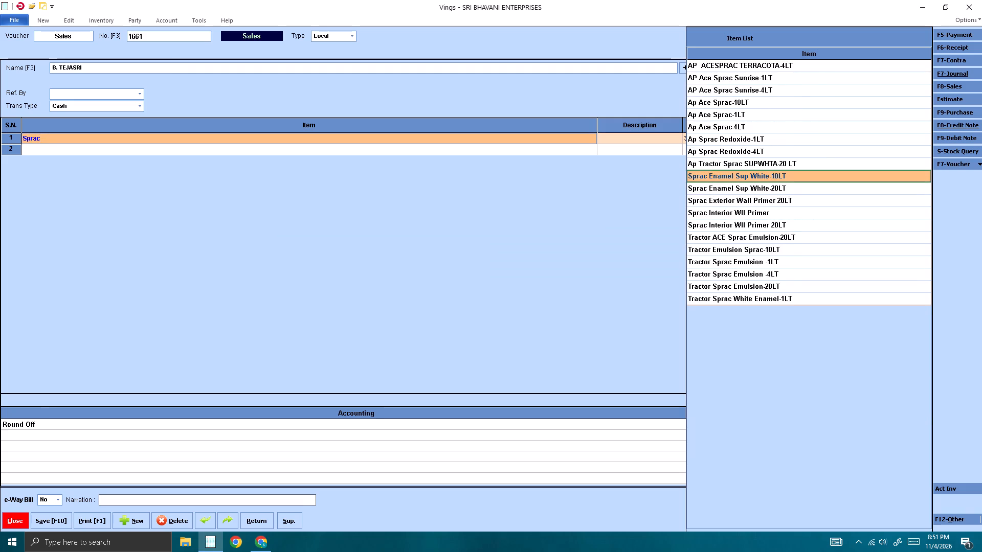
key(Down)
key(Down)
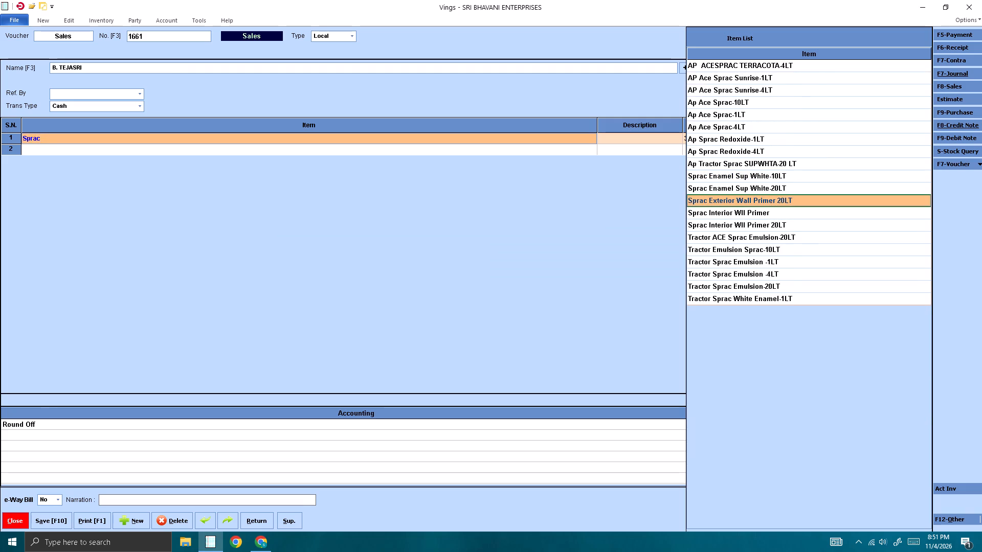
key(Down)
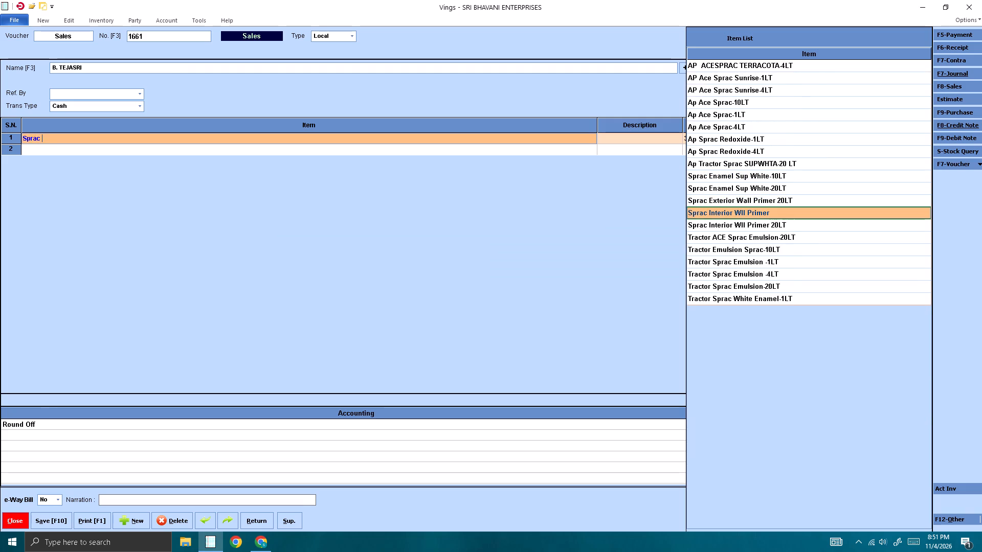
key(Down)
key(Return)
key(Return)
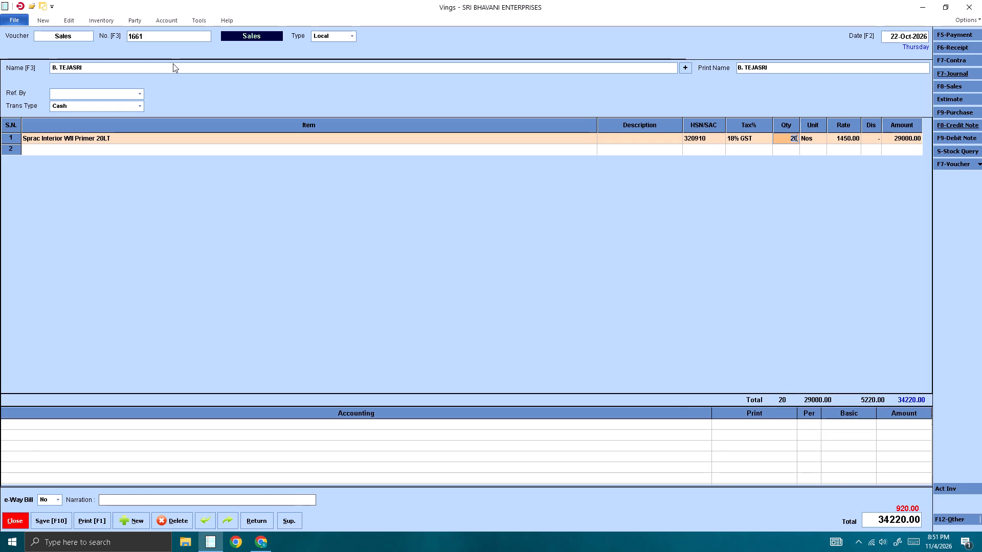
key(4)
key(Return)
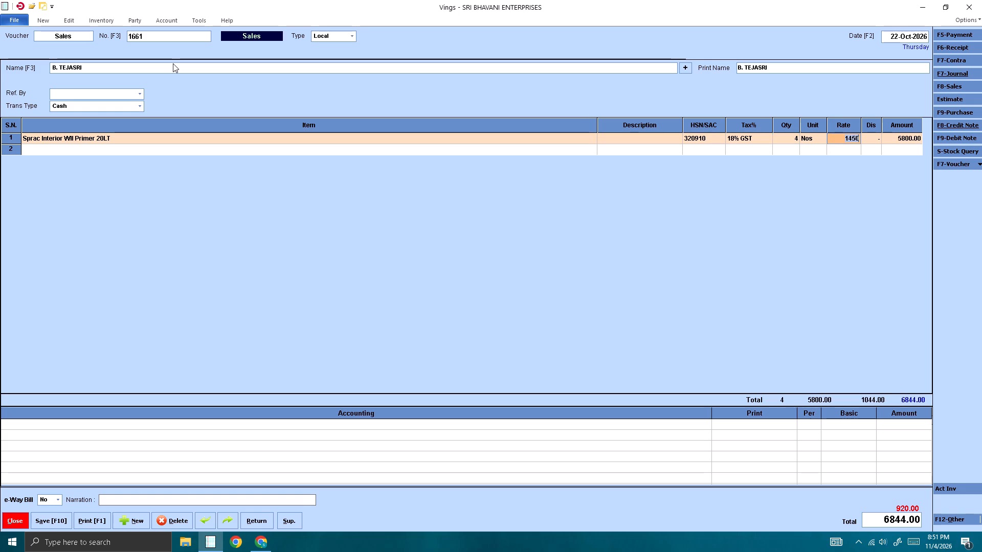
key(Return)
key(Return)
key(Return)
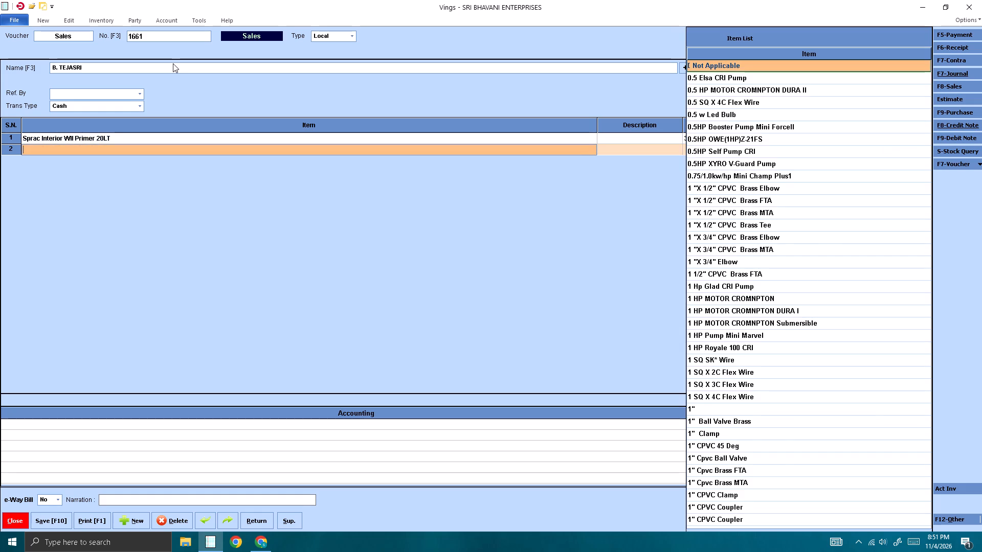
Add Ap Ace AC2G-1LT as the second item line with quantity 12 at the default rate of 182.00.
text(ac2g)
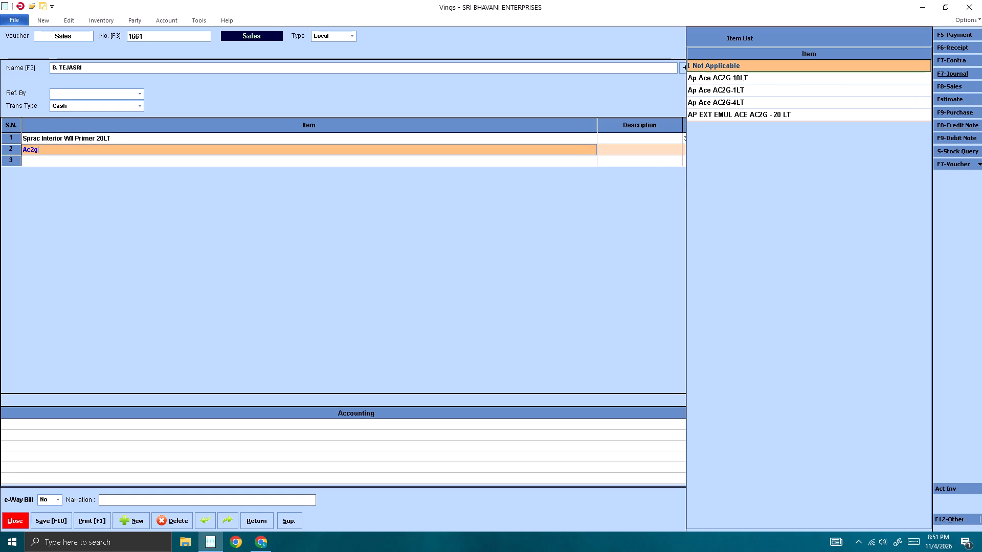
key(Down)
key(Down)
key(Return)
key(Return)
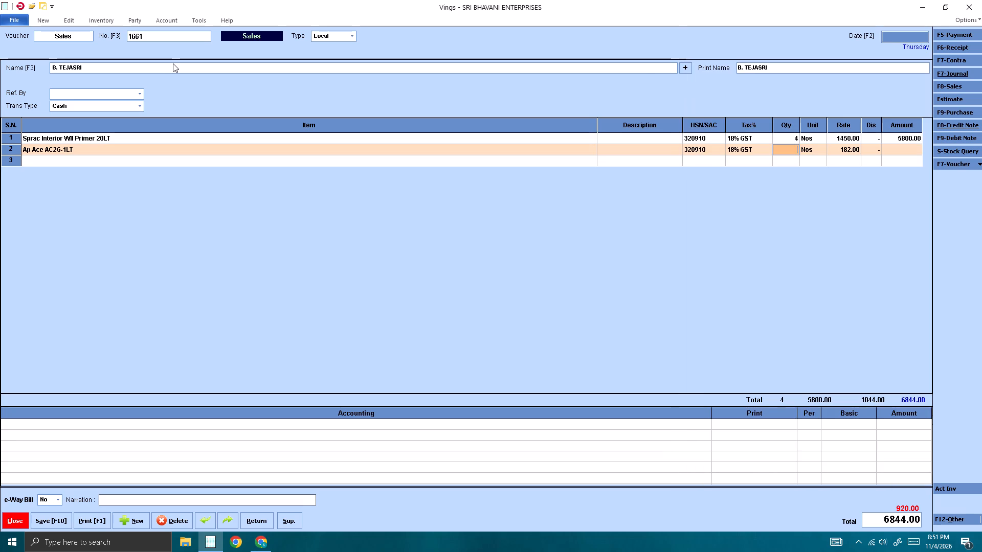
text(12)
key(Return)
key(Return)
key(Return)
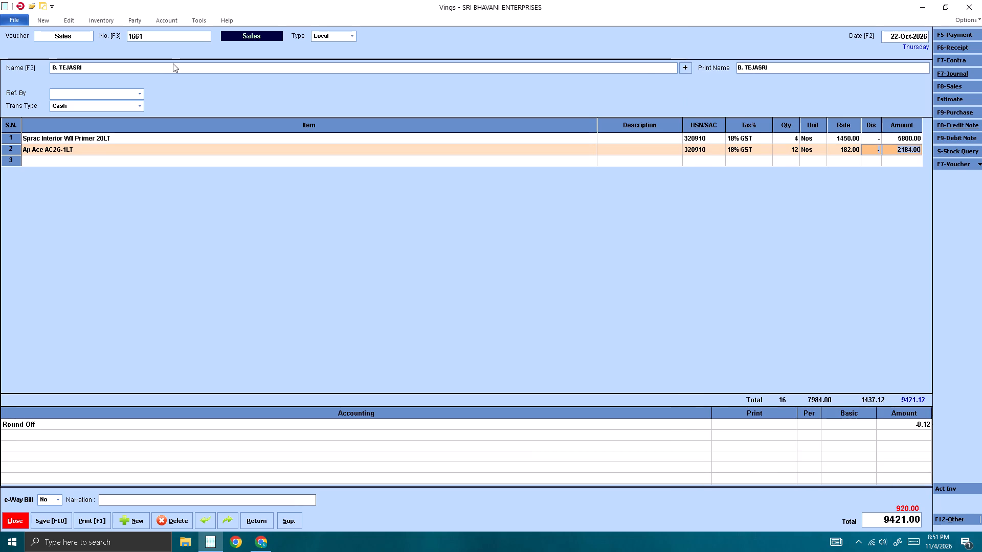
key(Return)
Add Ap Ace AC9G-1LT as the third item line with quantity 1 at the default rate of 172.50.
text(ac9)
key(g)
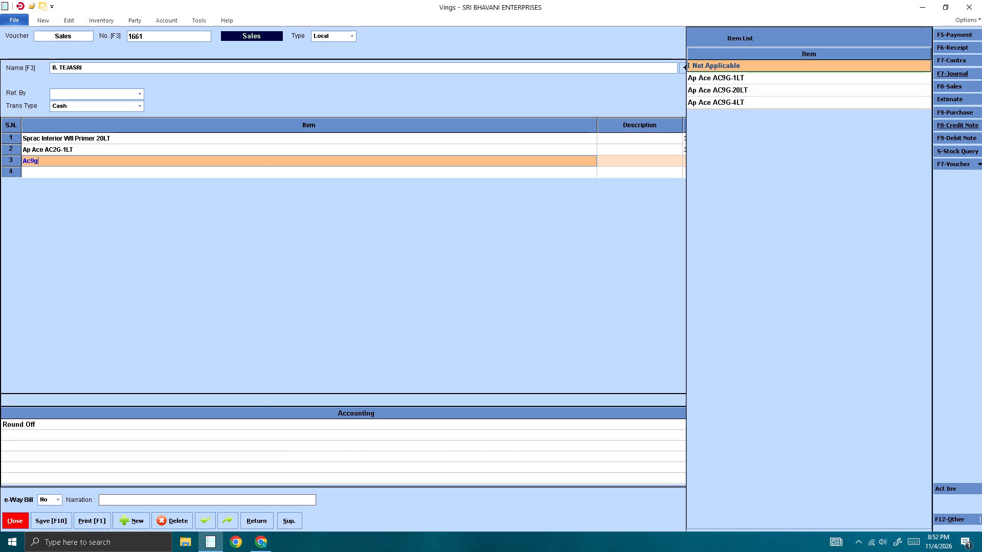
key(Down)
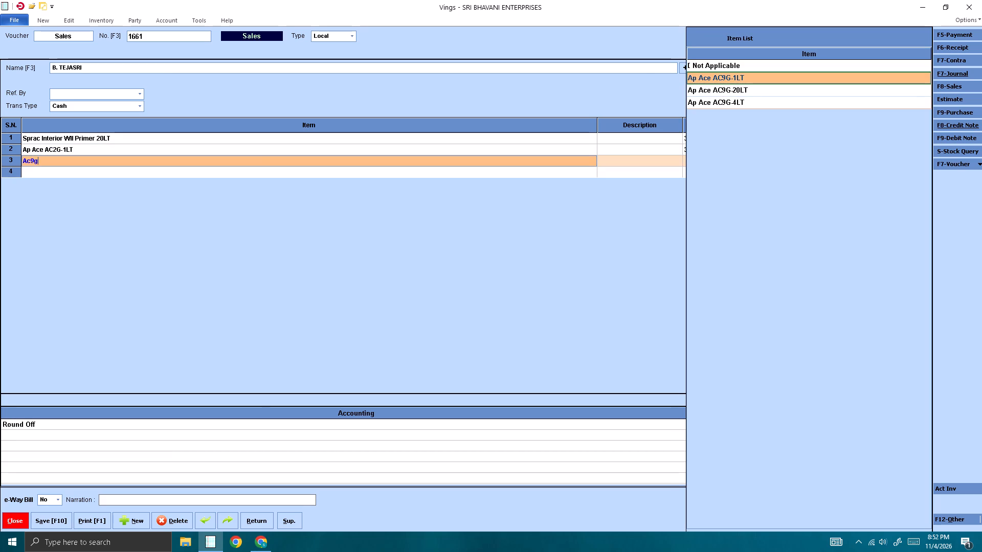
key(Return)
key(Return)
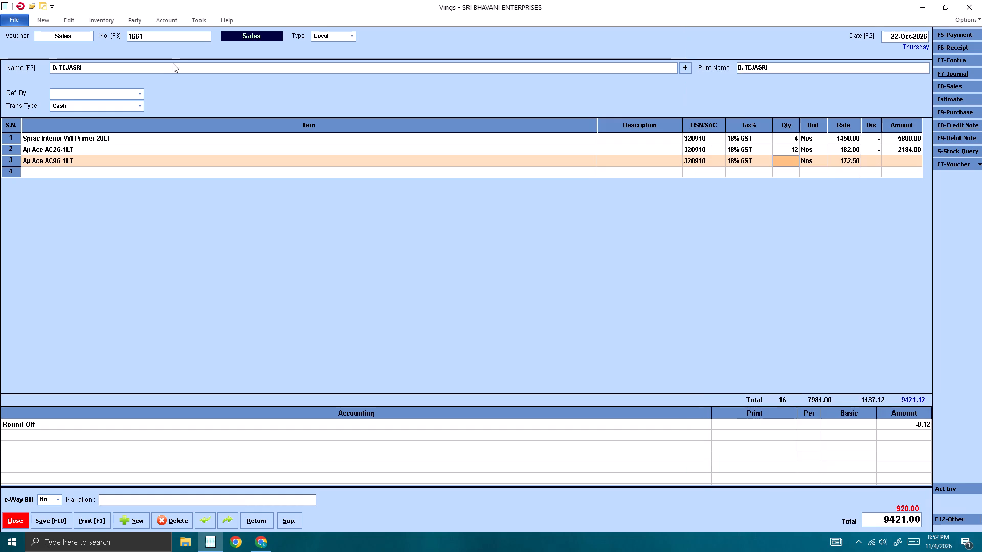
key(1)
key(Return)
key(Return)
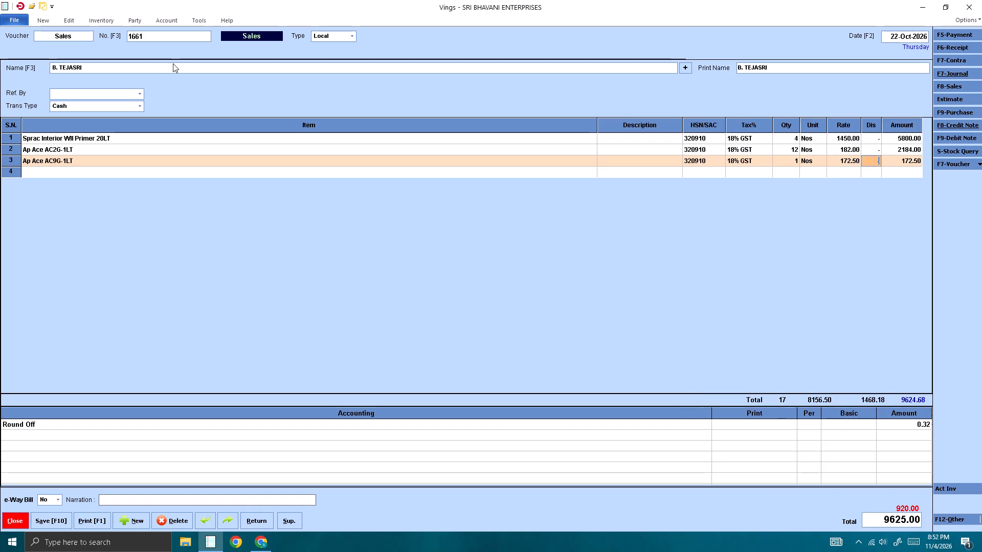
key(Return)
key(Return)
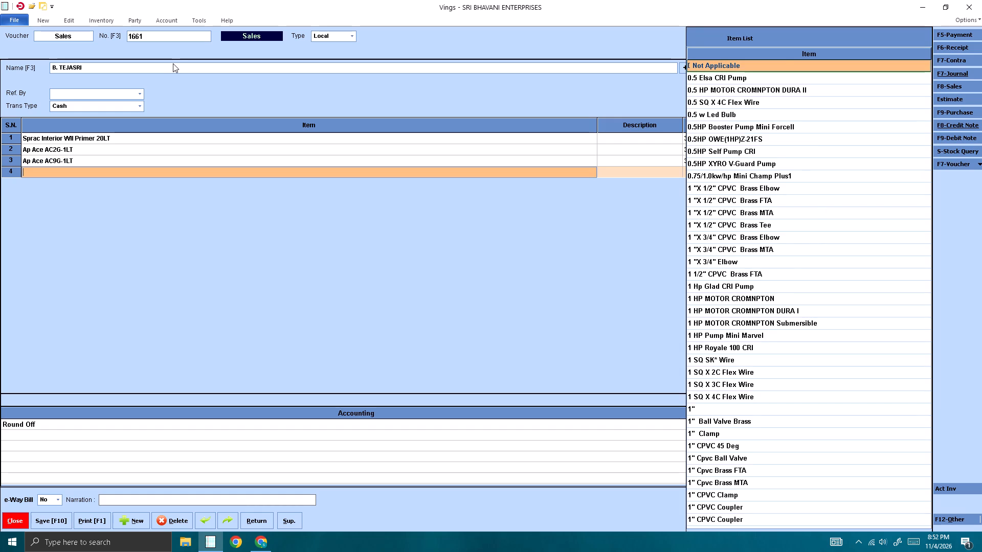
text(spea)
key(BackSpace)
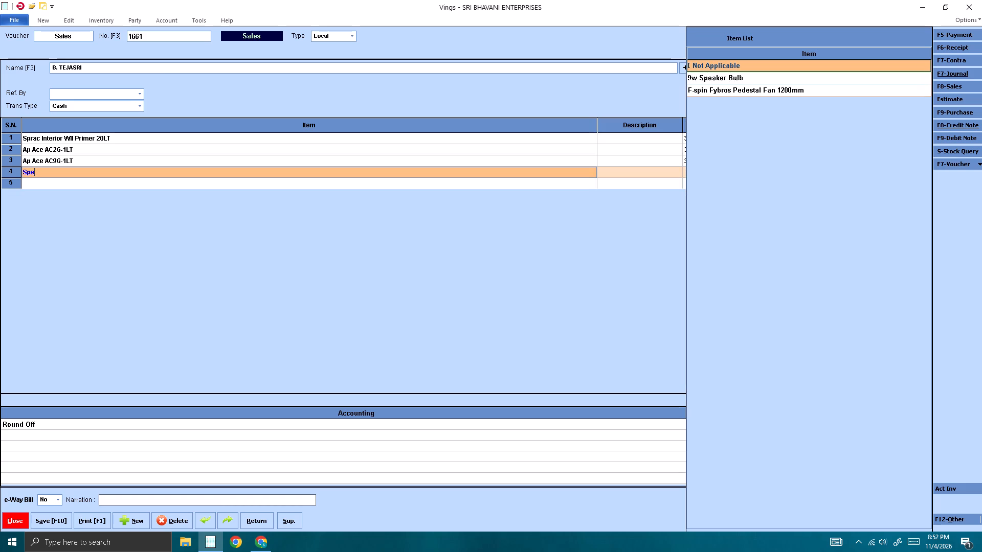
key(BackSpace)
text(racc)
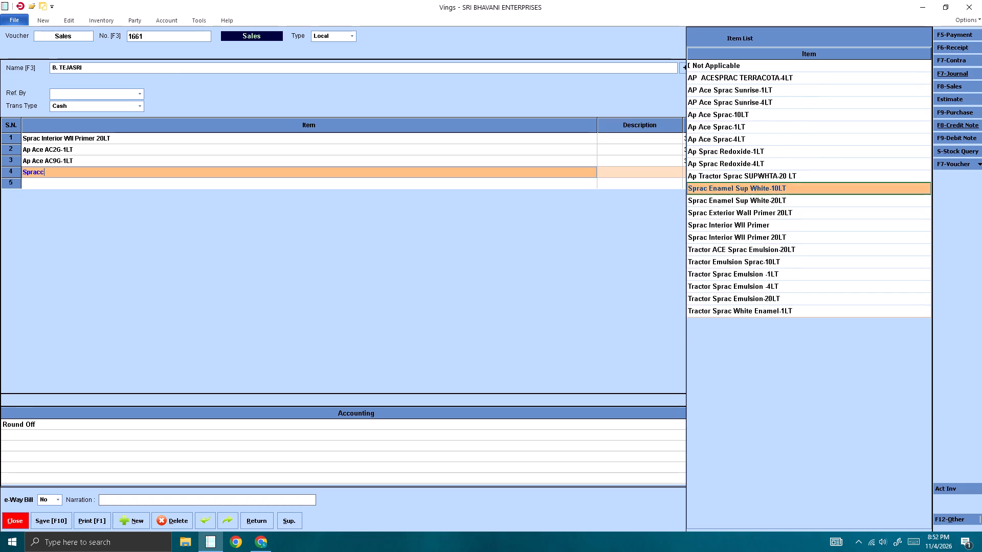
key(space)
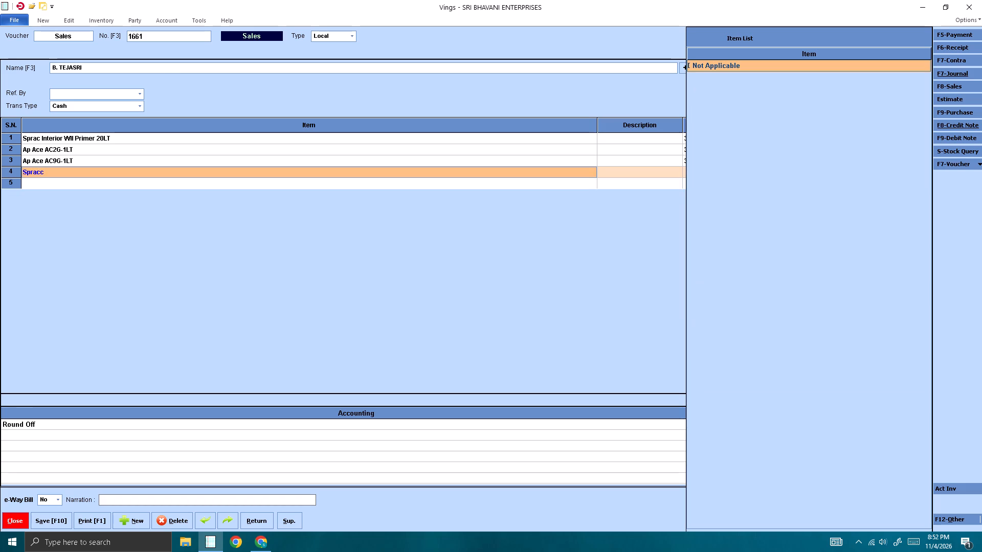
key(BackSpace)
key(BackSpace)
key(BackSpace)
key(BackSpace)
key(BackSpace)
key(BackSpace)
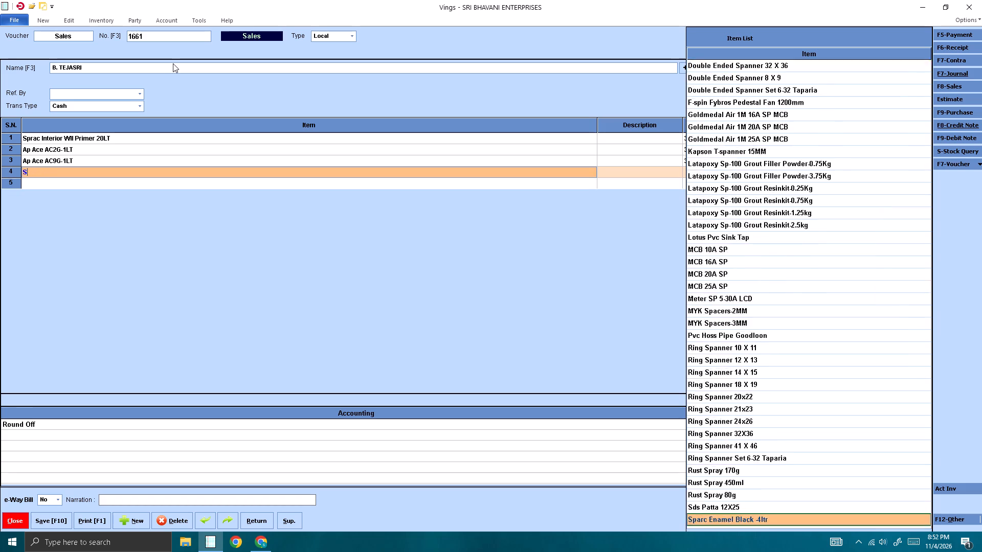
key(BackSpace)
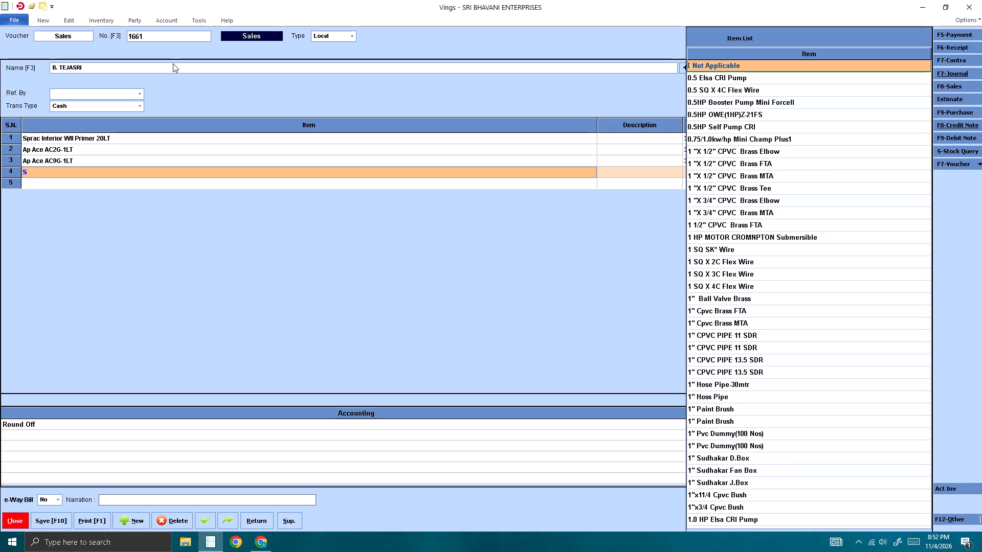
Add AP ACESPRAC TERRACOTA-4LT as the fourth item line with quantity 4 at the default rate of 615.00.
text(terra)
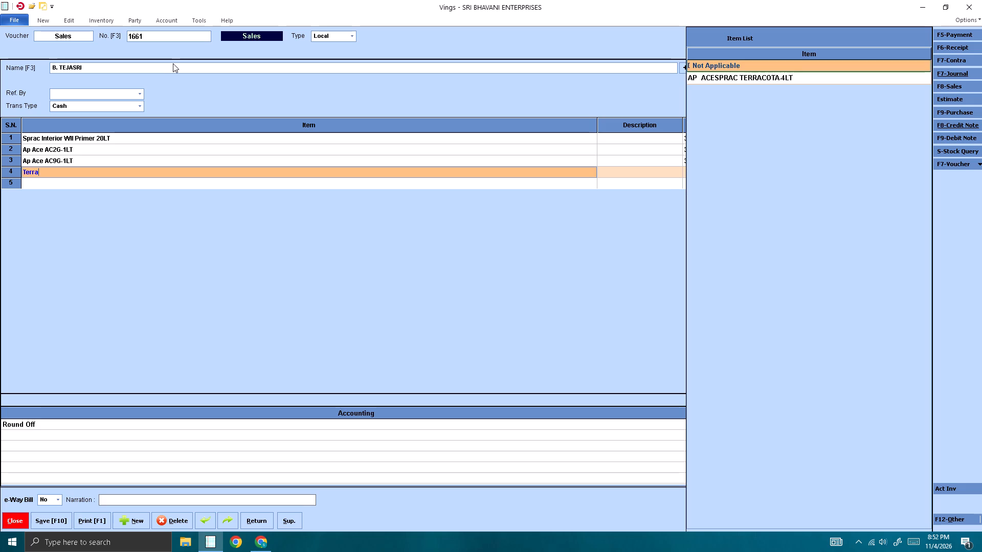
key(Down)
key(Return)
key(Return)
key(Return)
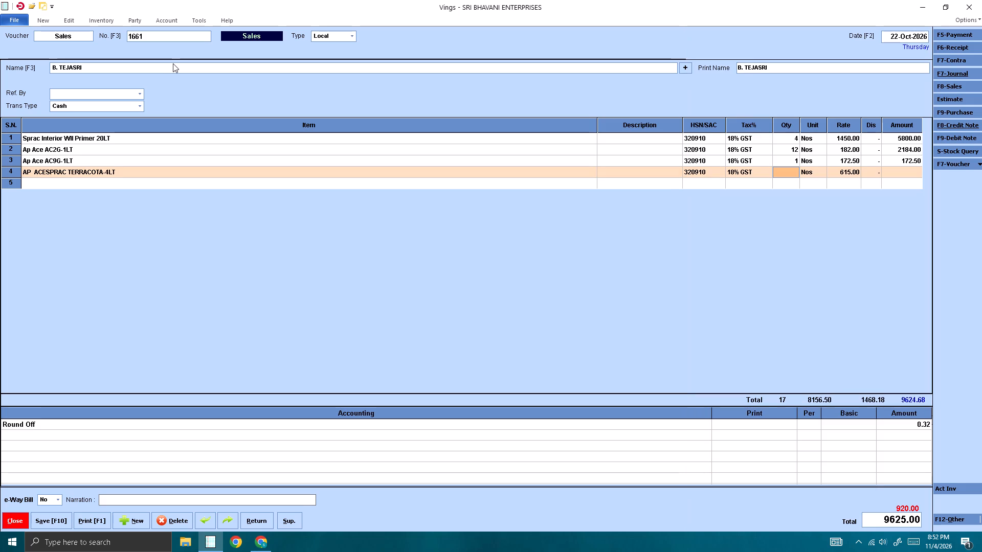
key(4)
key(Return)
key(Return)
key(Return)
key(Return)
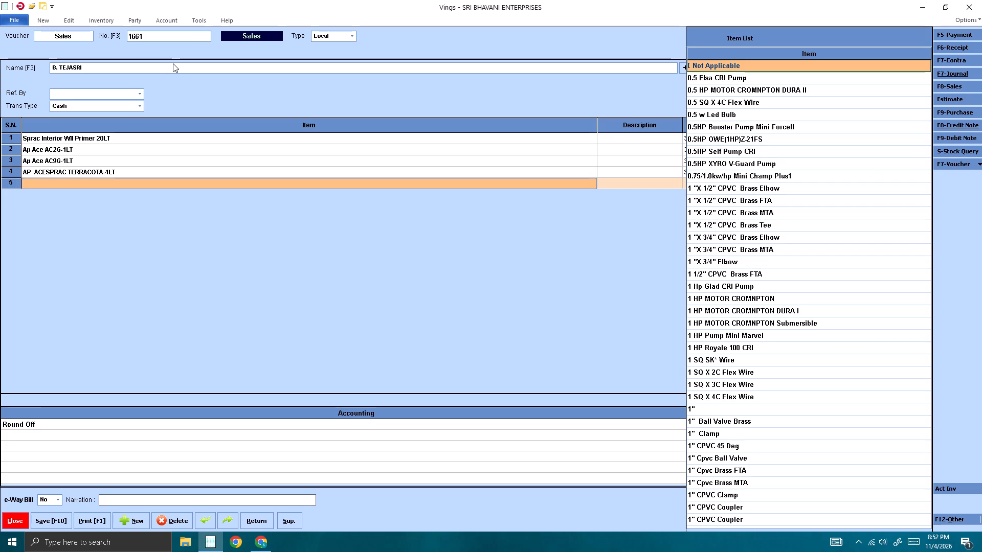
Add Sprac Exterior Wall Primer 20LT as the fifth item line with quantity 2 at the default rate of 2350.00.
text(sprac e)
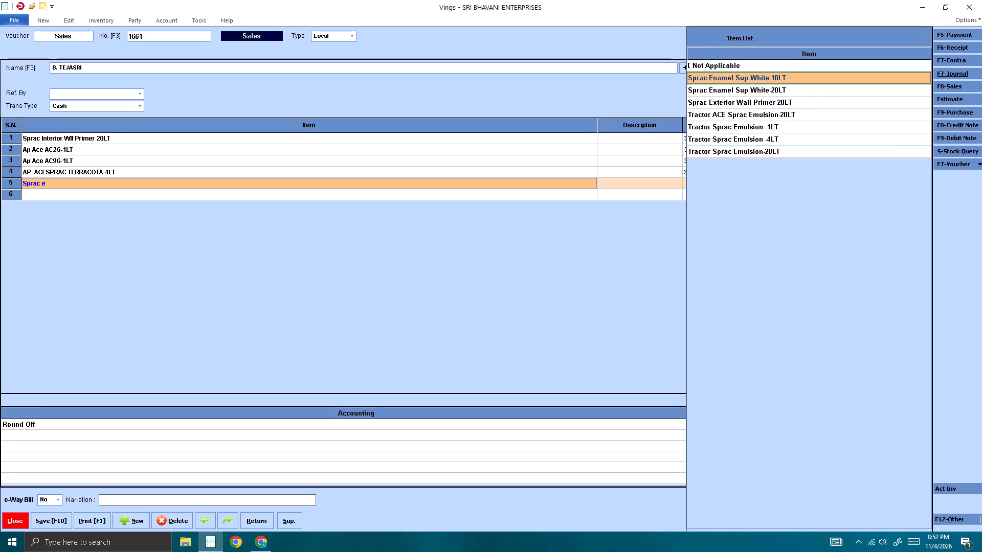
key(Down)
key(Down)
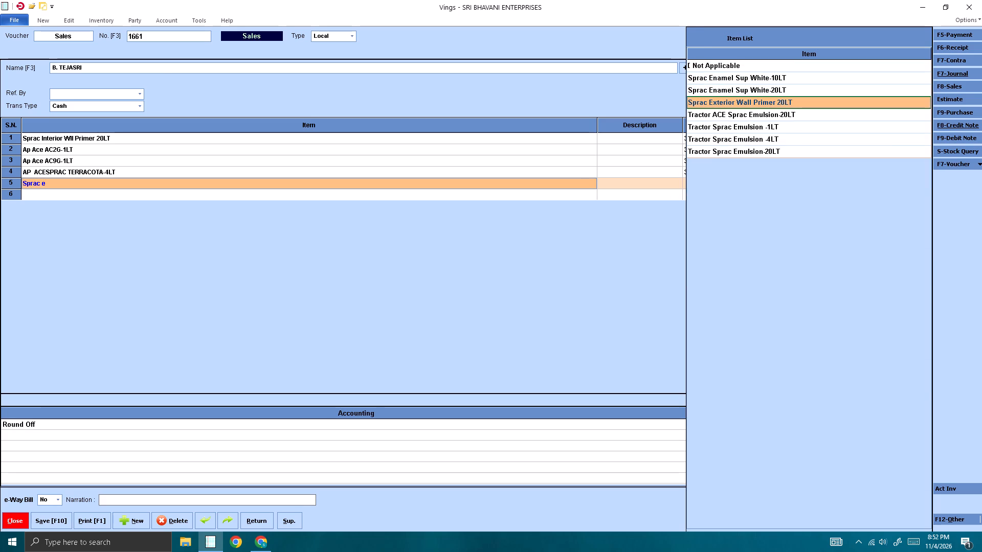
key(Return)
key(Return)
key(2)
key(Return)
key(Return)
key(Return)
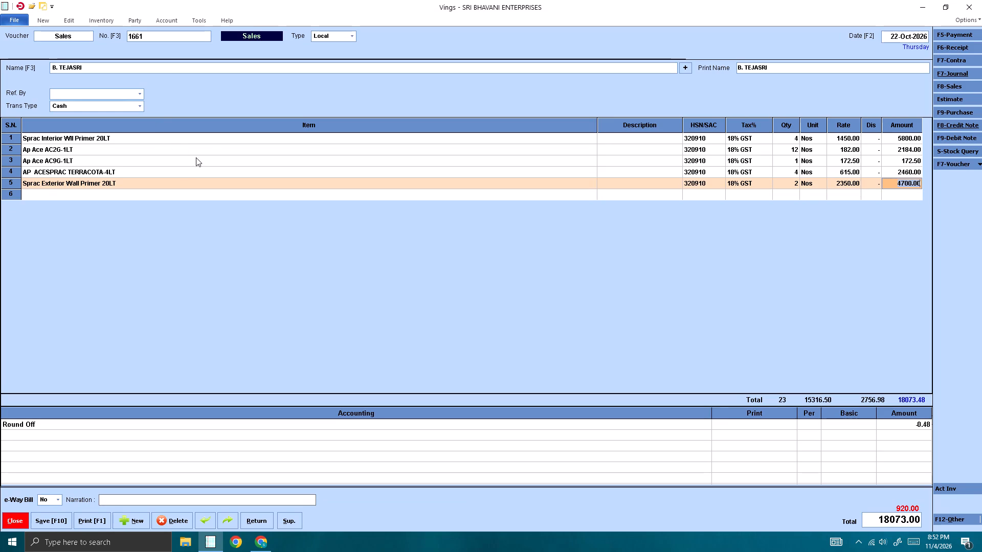
click(154, 137)
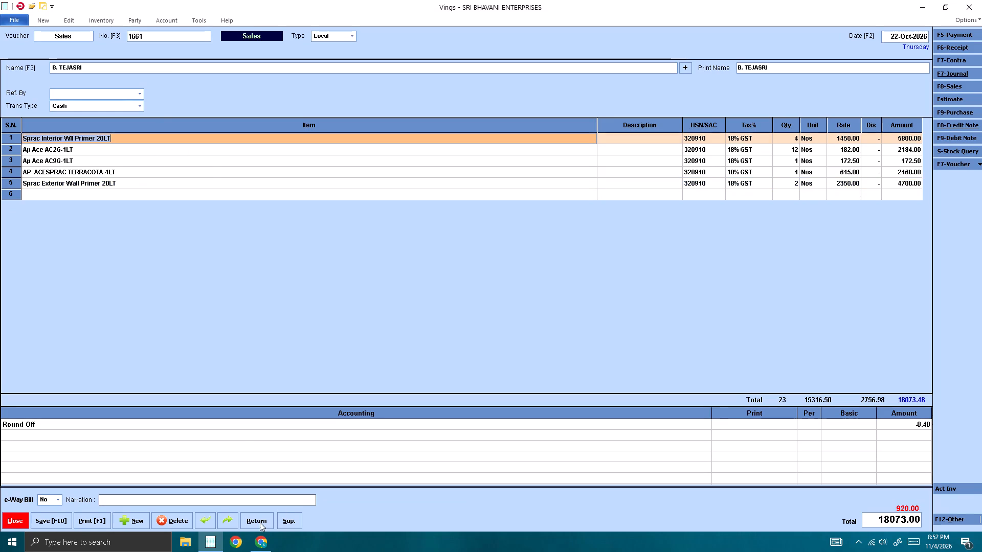
Switch to YouTube in Chrome, play the God Mode video song from the suggestions, and return to the Vings voucher.
click(258, 545)
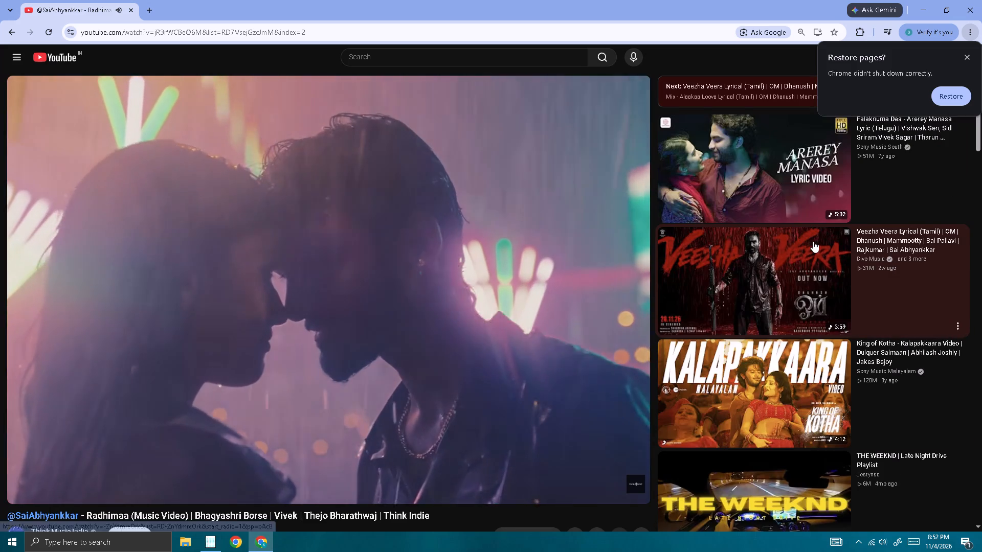
scroll(791, 400, down, 6)
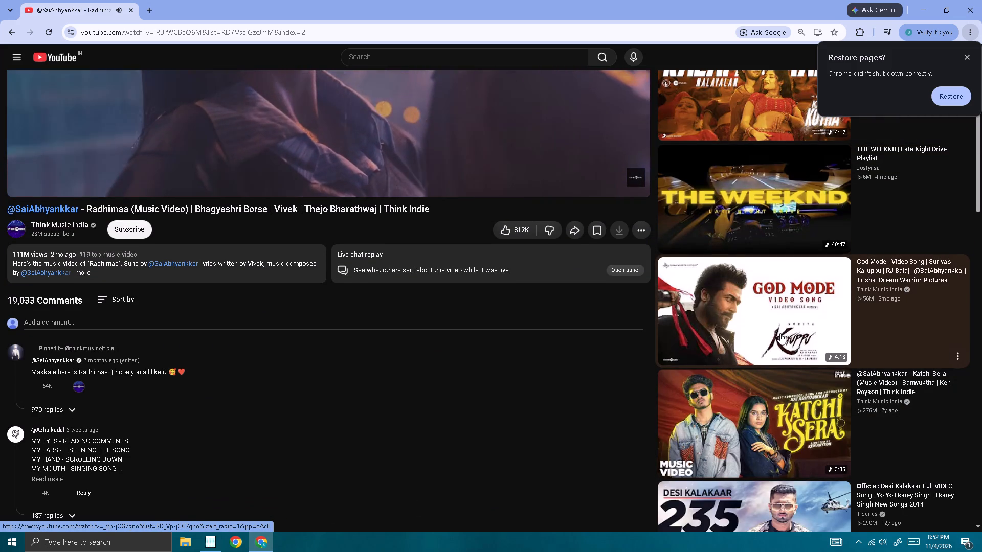
click(774, 339)
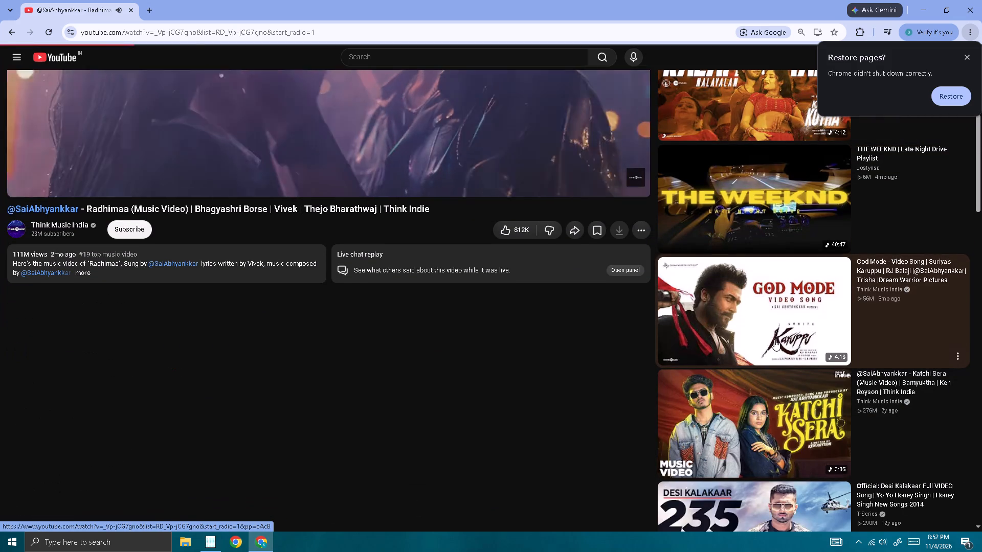
click(915, 5)
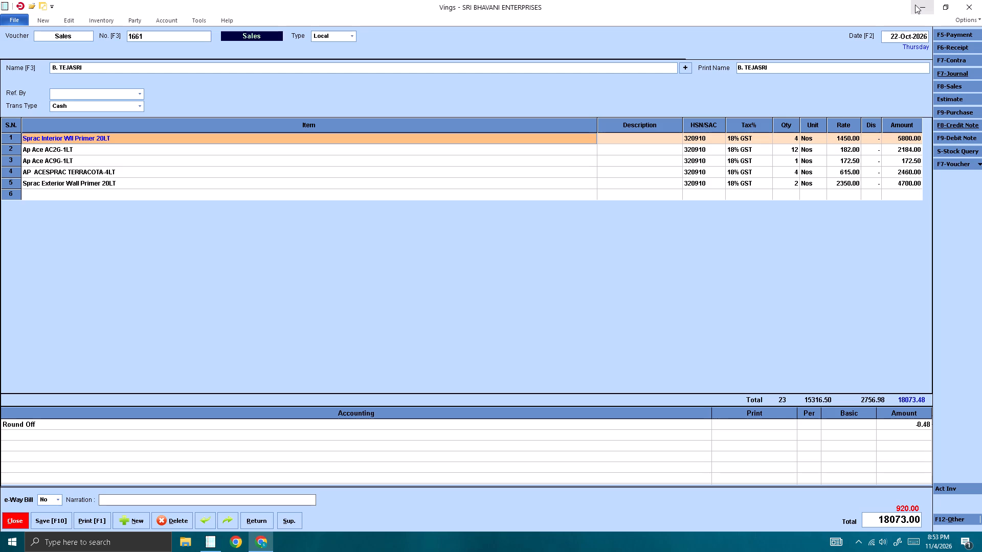
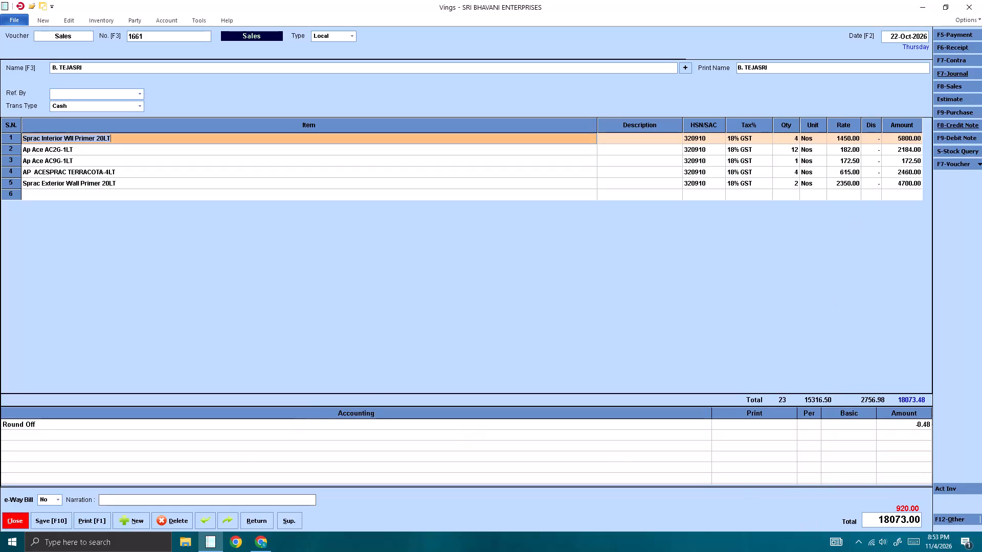
Switch to YouTube in Chrome and skip the advertisement playing before the God Mode video song.
click(261, 542)
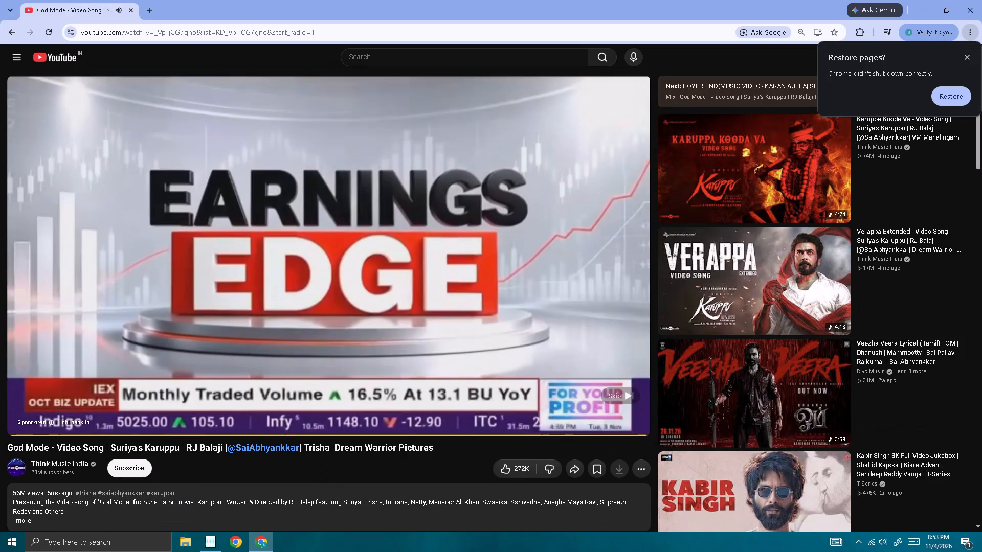
click(609, 402)
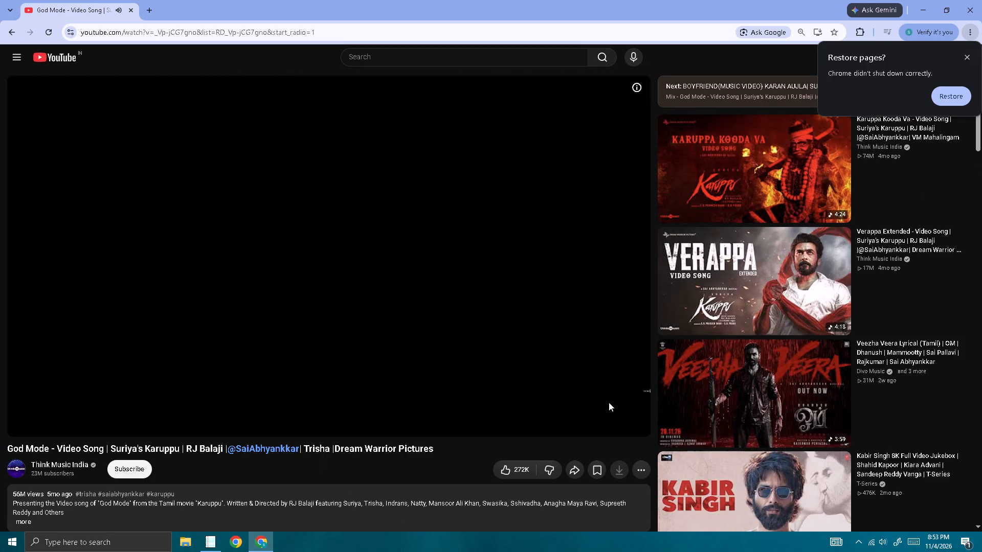
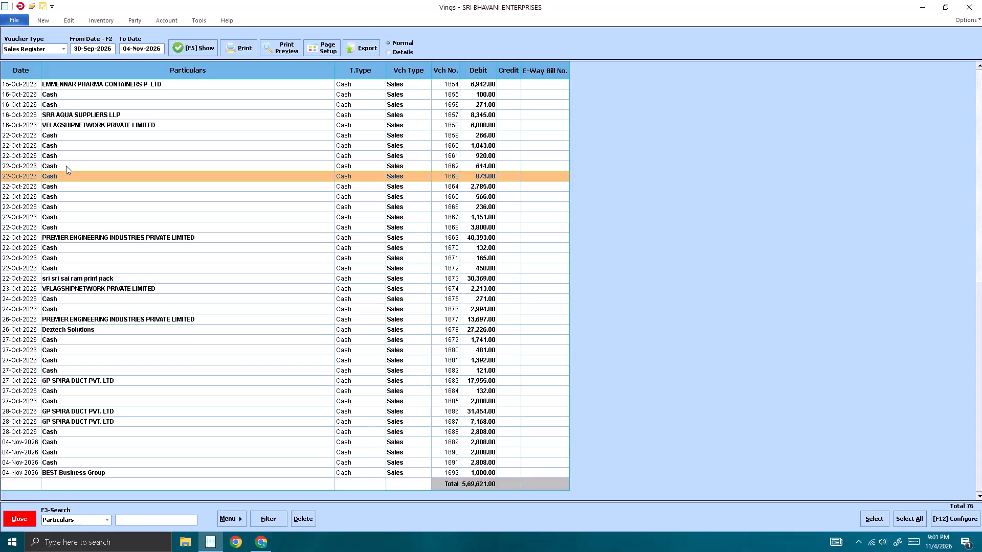
Open sales voucher 1663 and replace the Cash party with the same named customer's ledger account.
key(Return)
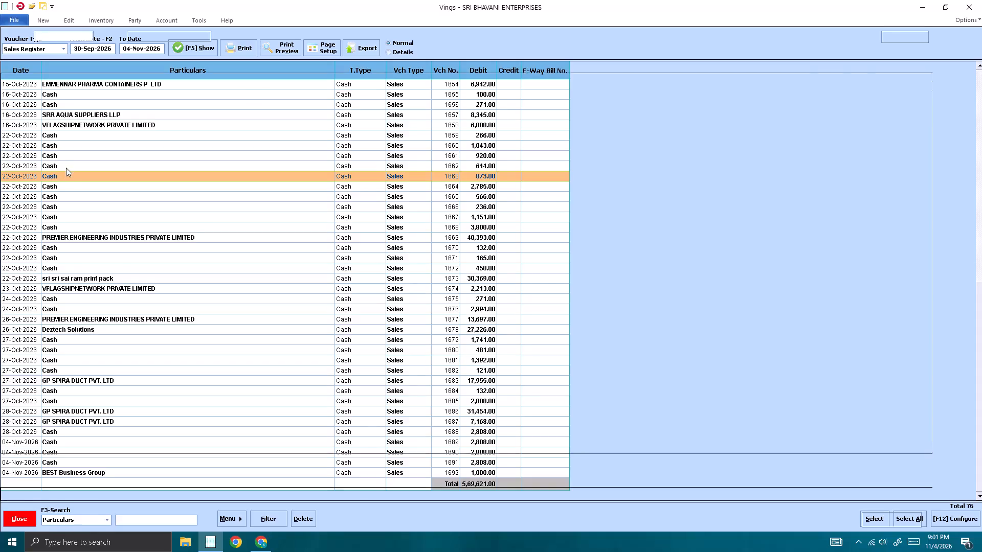
click(124, 68)
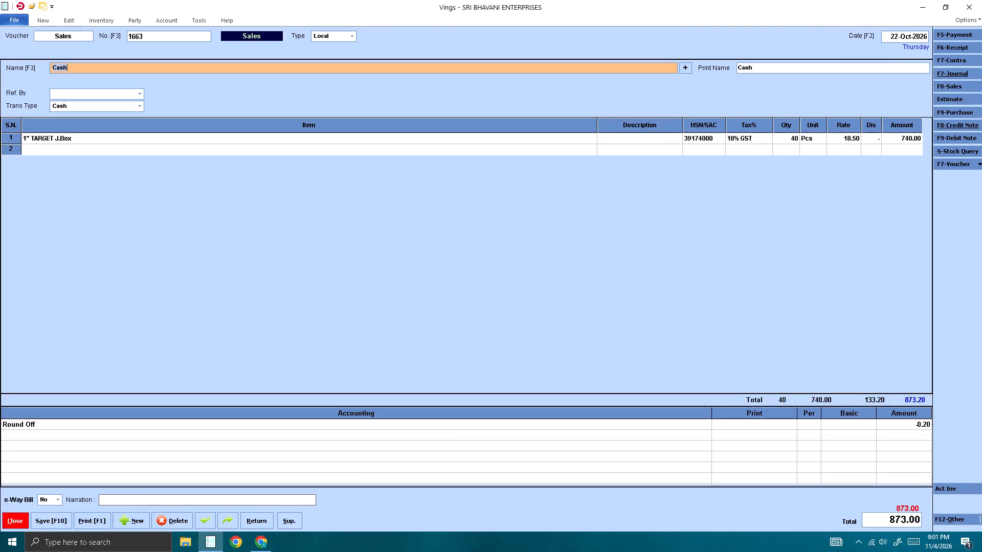
text(b te)
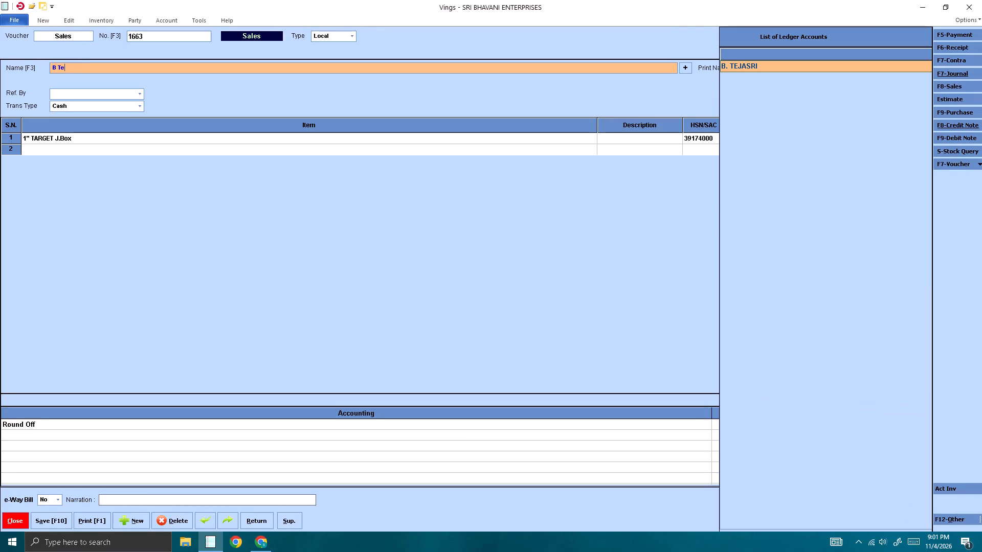
key(Return)
key(Return)
key(Return)
key(Return)
key(Return)
key(Return)
key(Return)
key(Return)
key(Return)
key(Return)
key(Return)
key(Tab)
key(Return)
key(Tab)
key(Return)
key(Tab)
key(Return)
key(Tab)
key(Return)
key(Tab)
key(Return)
key(Tab)
key(Return)
key(Tab)
key(Return)
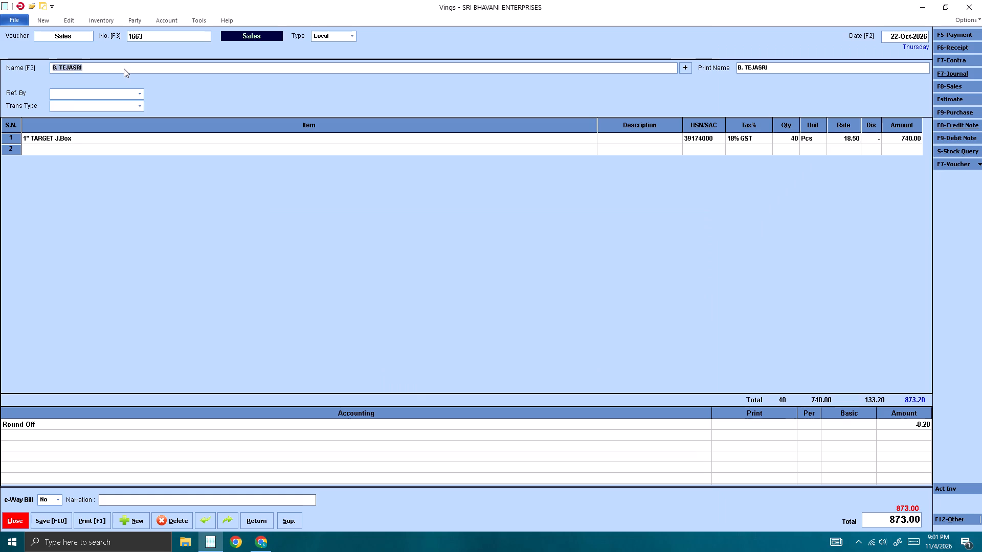
Replace the 1" TARGET J.Box item on line 1 with Ap Trucare Metal Redoxide-4LT.
key(Return)
key(Return)
key(Return)
key(BackSpace)
key(backslash)
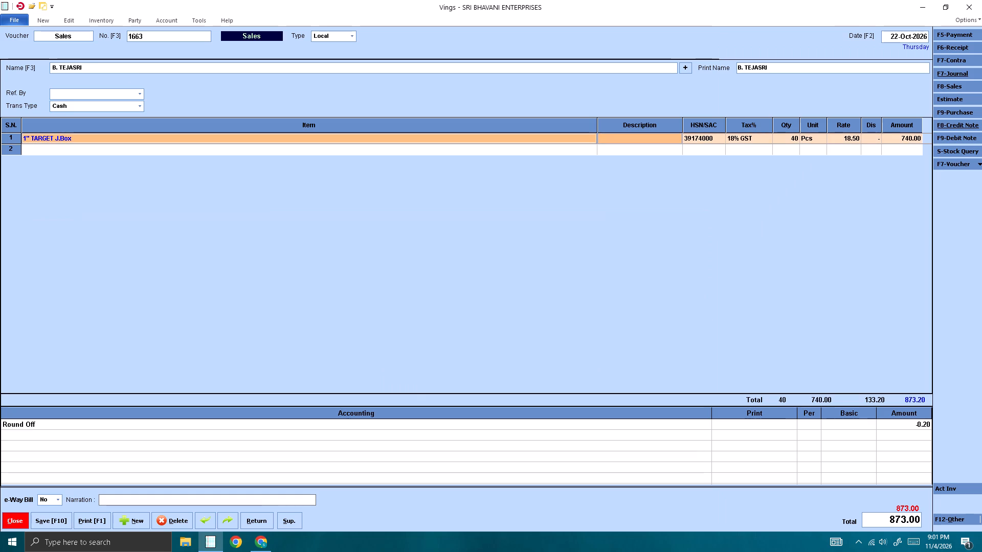
key(BackSpace)
key(Return)
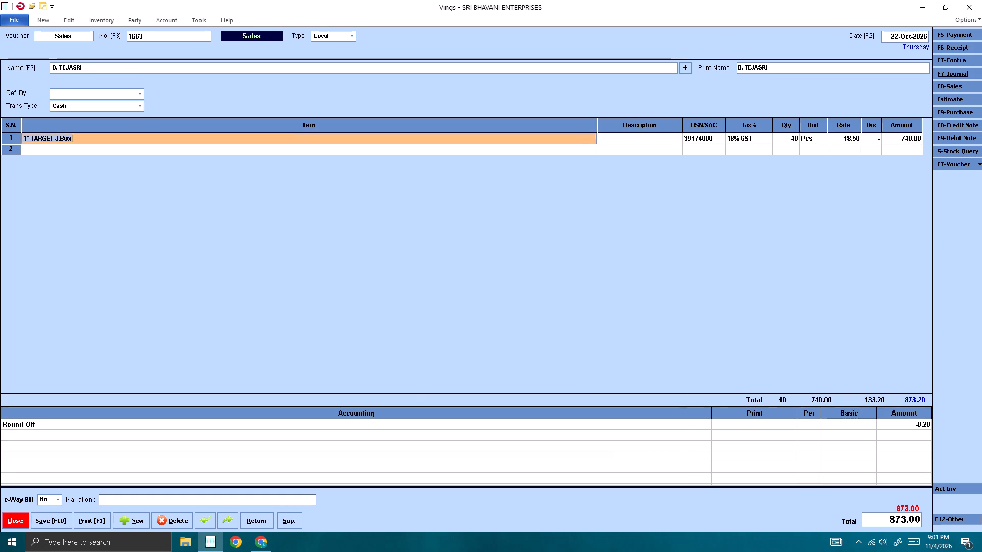
key(Delete)
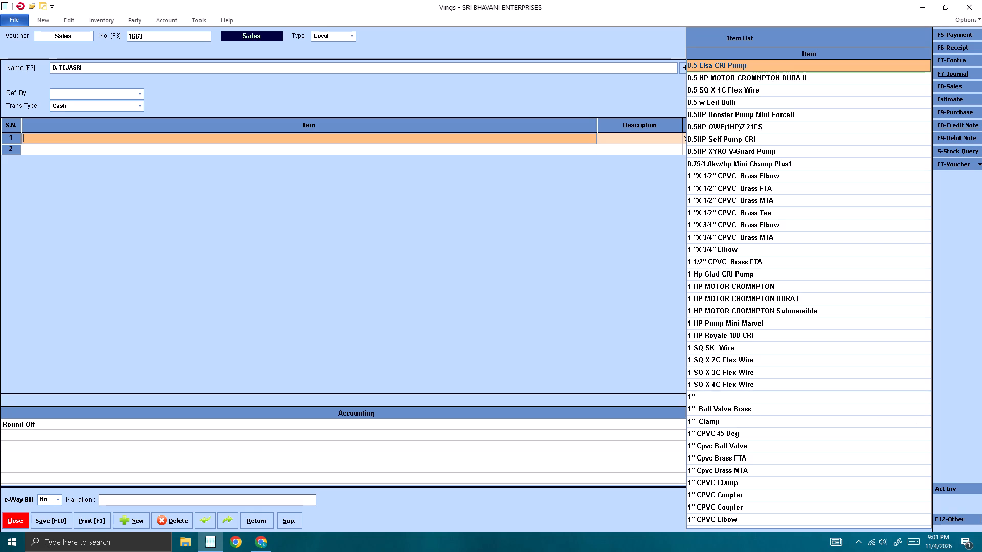
key(space)
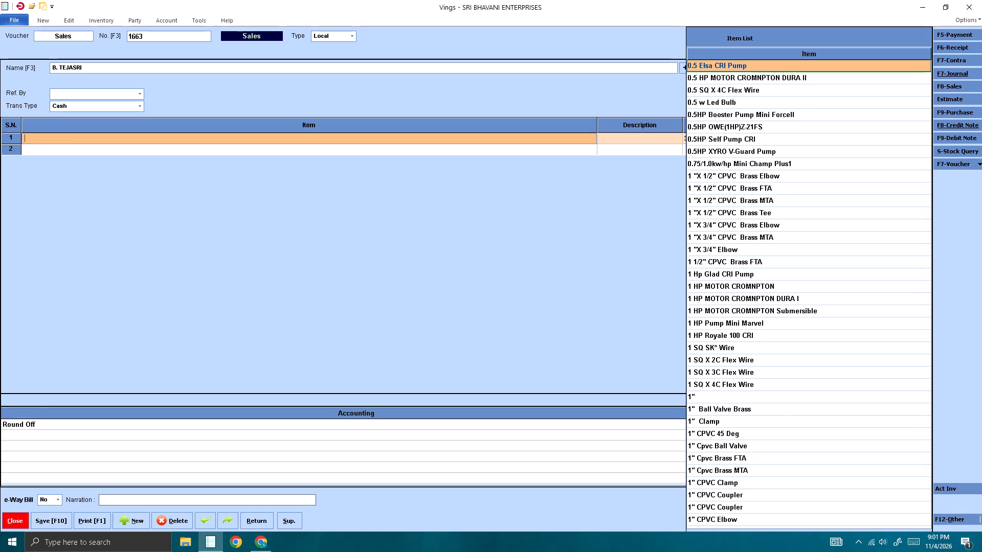
text(red)
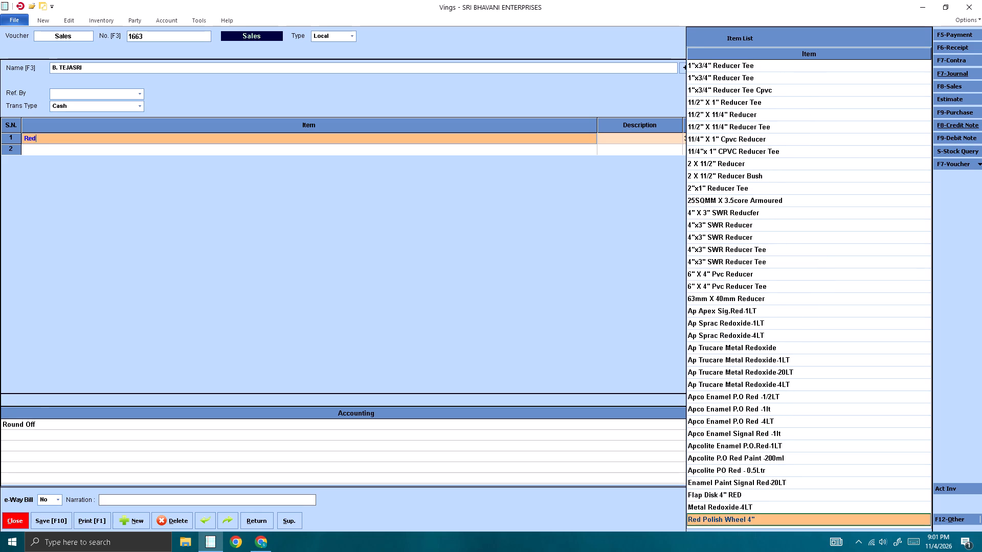
text(oxide)
key(space)
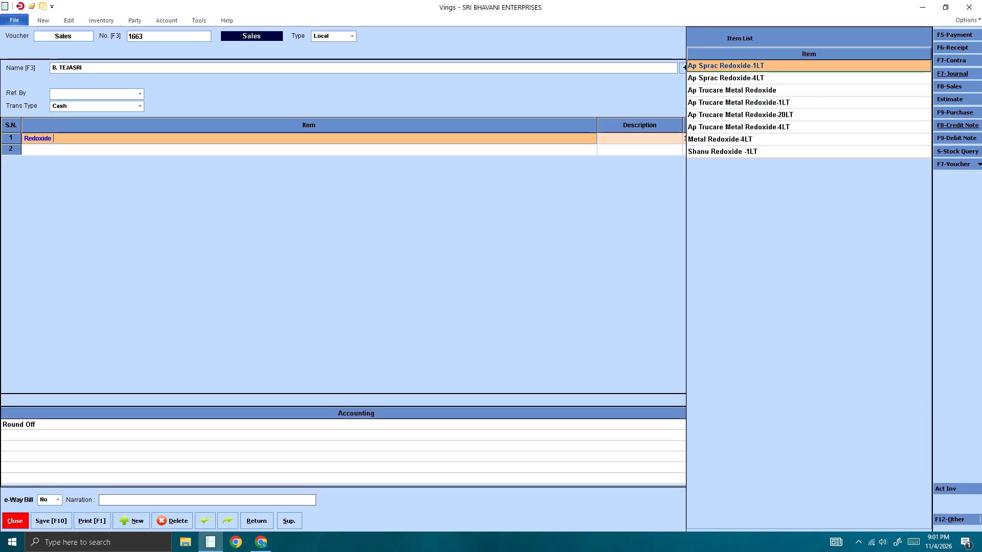
key(Down)
key(Down)
key(Down)
key(Down)
key(Down)
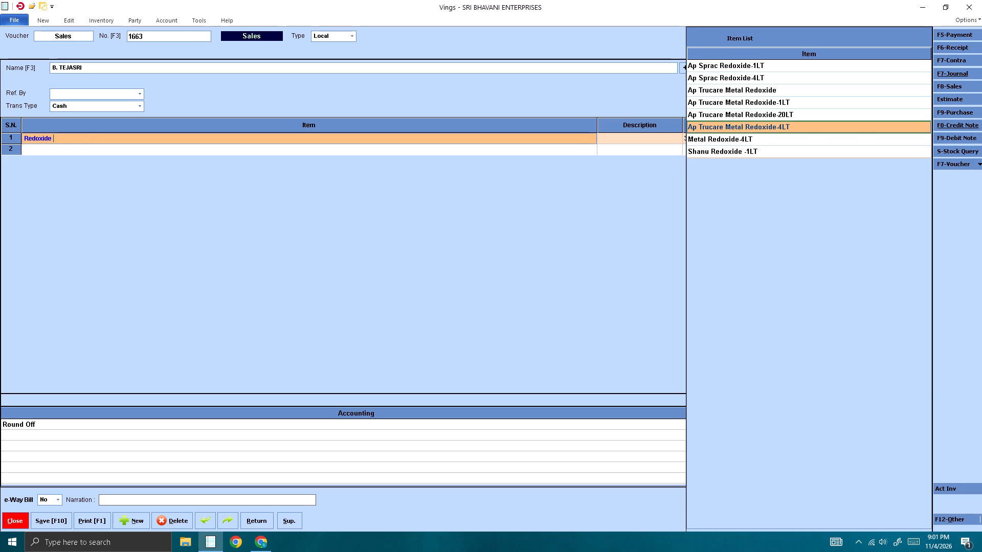
key(Return)
Set the quantity of the Ap Trucare Metal Redoxide-4LT line to 4, keeping its default rate.
key(Return)
key(Return)
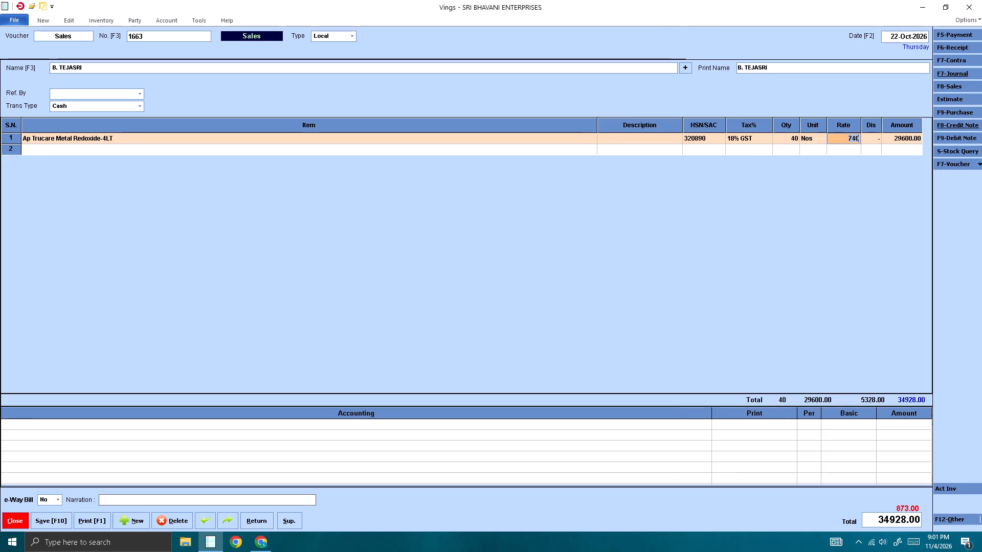
key(BackSpace)
key(BackSpace)
key(4)
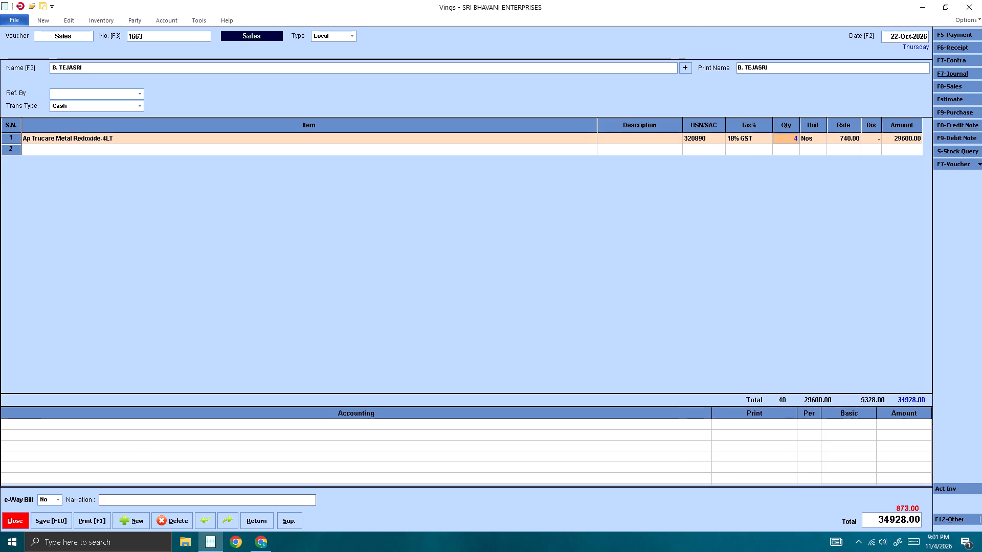
key(Return)
key(Return)
key(Return)
key(Return)
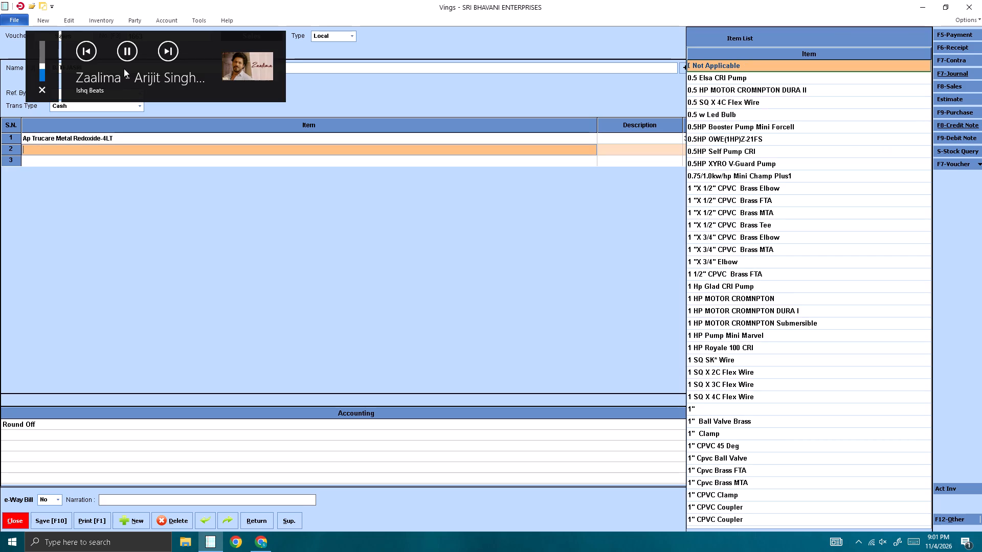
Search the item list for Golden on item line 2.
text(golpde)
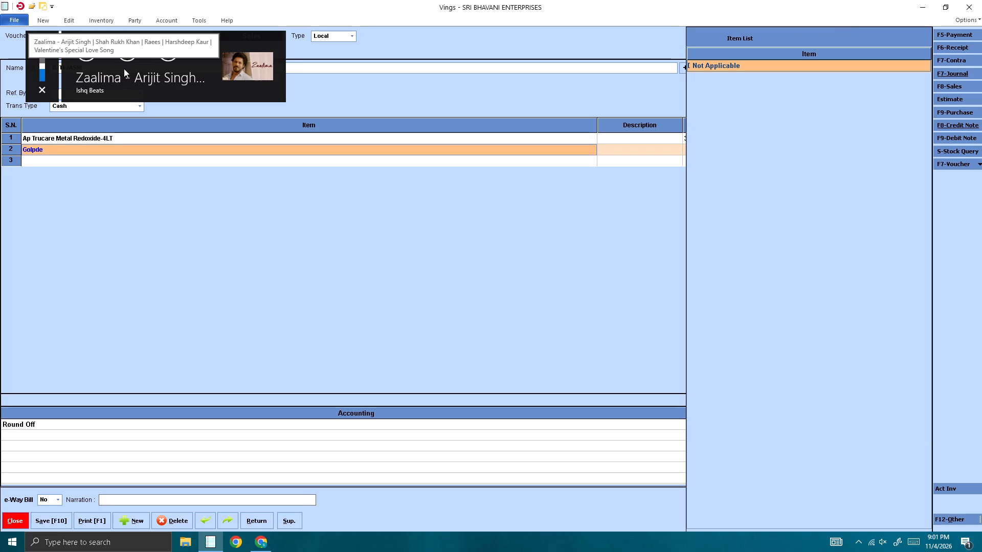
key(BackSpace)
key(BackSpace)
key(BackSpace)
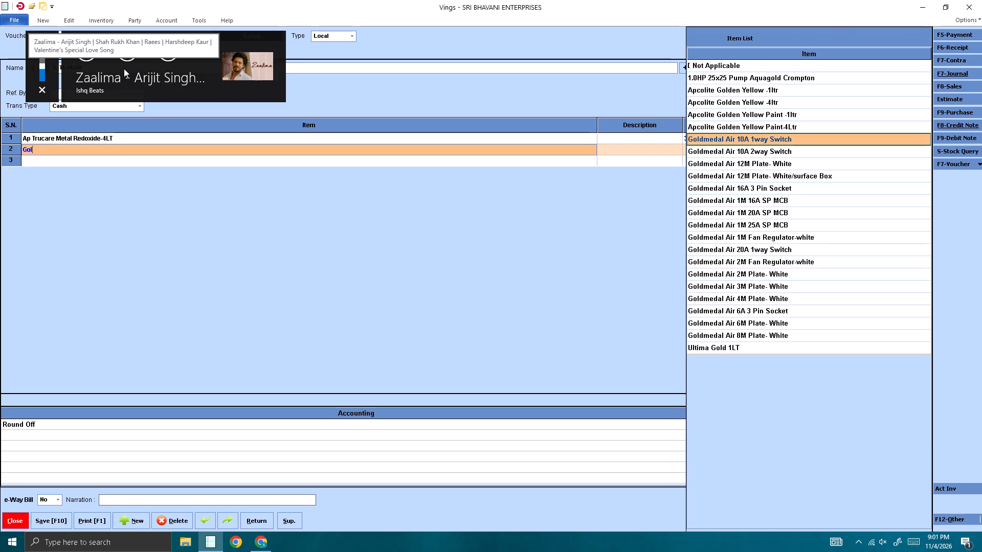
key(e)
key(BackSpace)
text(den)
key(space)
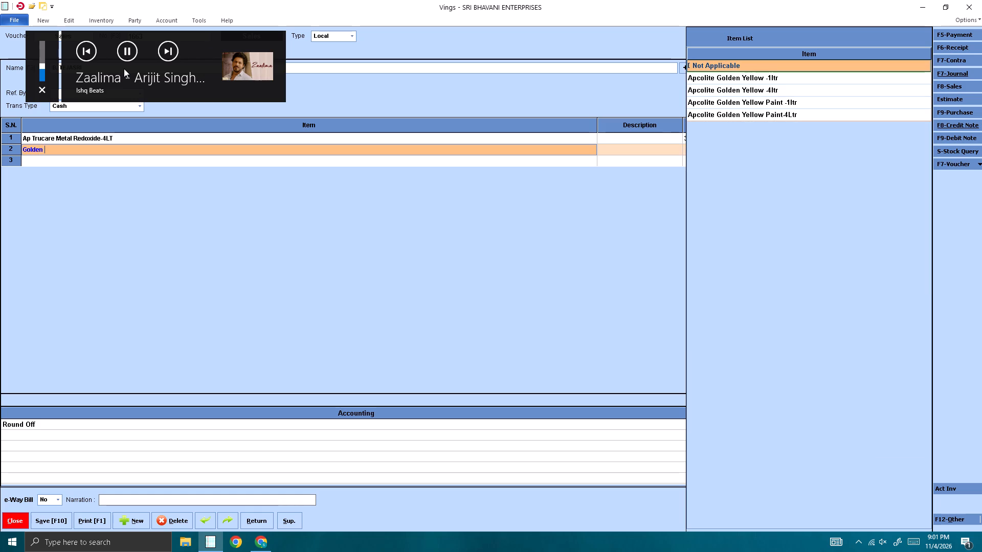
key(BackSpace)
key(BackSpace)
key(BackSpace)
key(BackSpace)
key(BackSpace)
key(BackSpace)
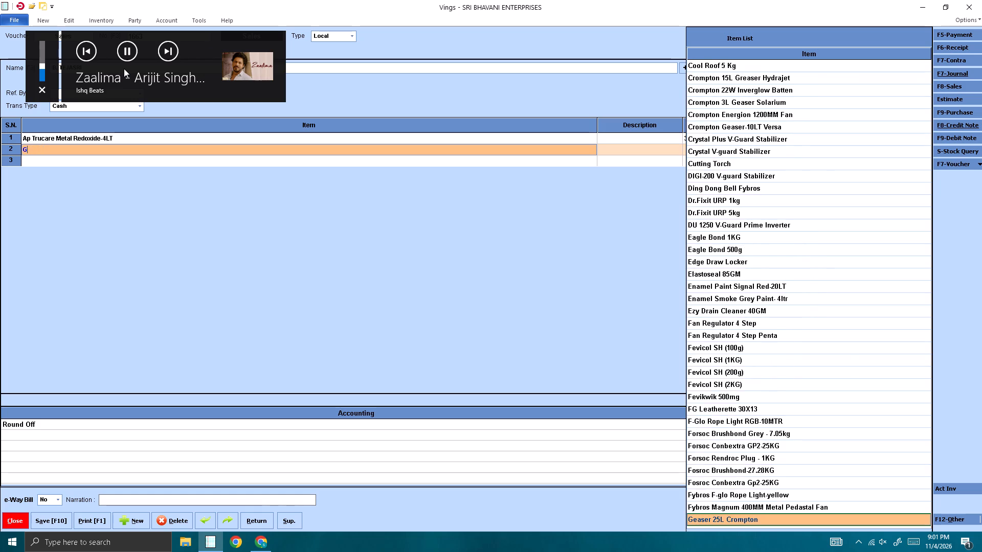
Search for G Yello and select Apco Enamel G.Yellow-500ml as the second line's item.
key(space)
text(yello)
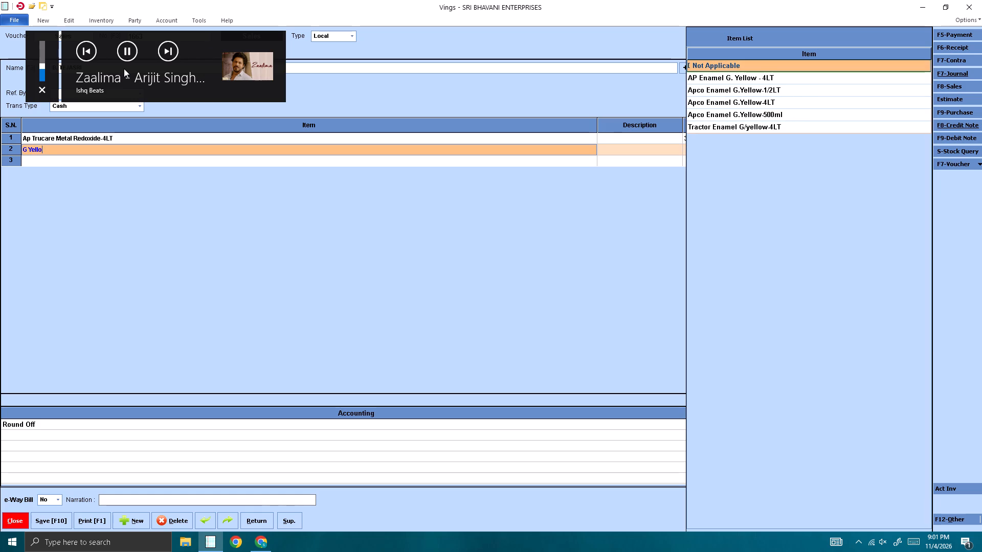
key(Down)
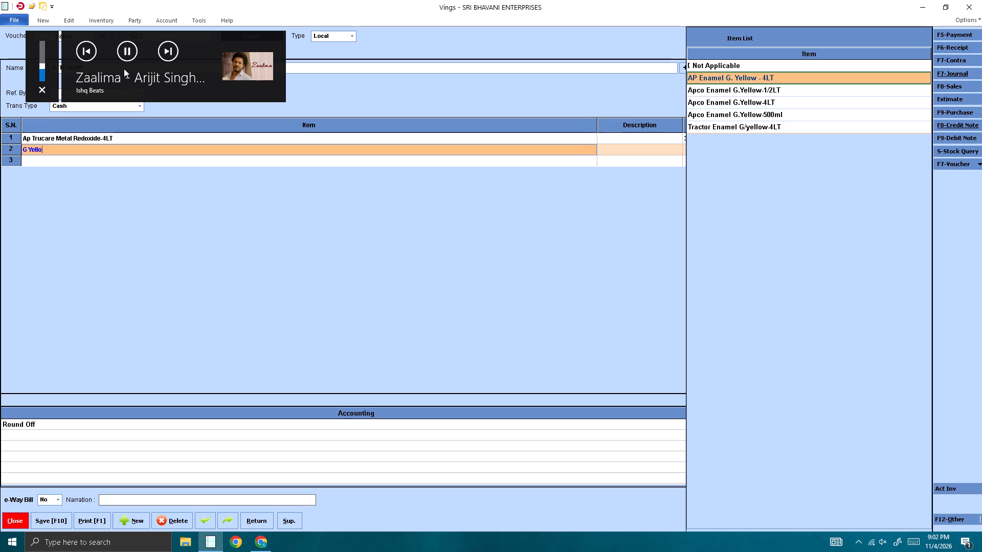
key(Down)
key(Down)
key(Down)
key(shift+Return)
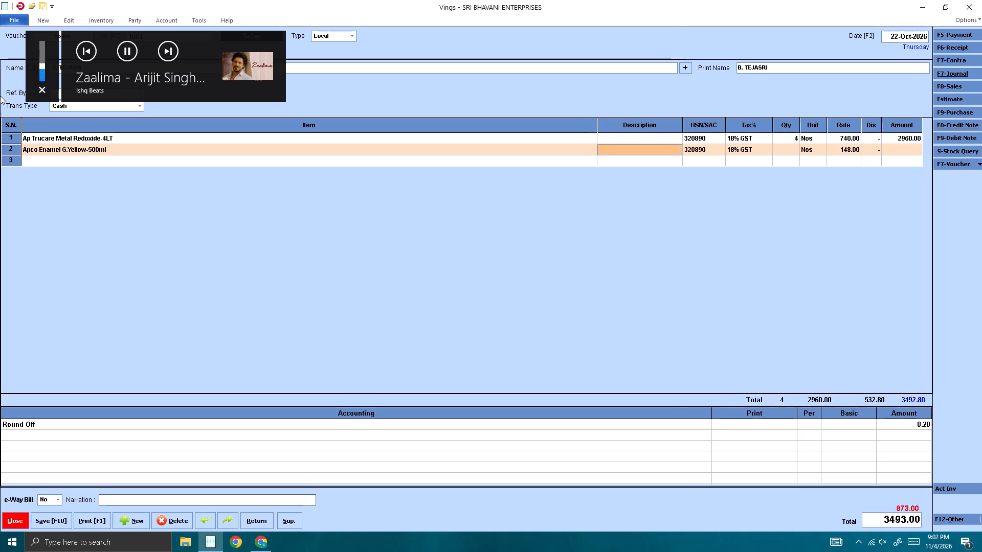
Change the second line's item name to Apco Enamel G.Yellow-200ml and enter a quantity of 10 at the default rate.
double_click(95, 146)
click(90, 152)
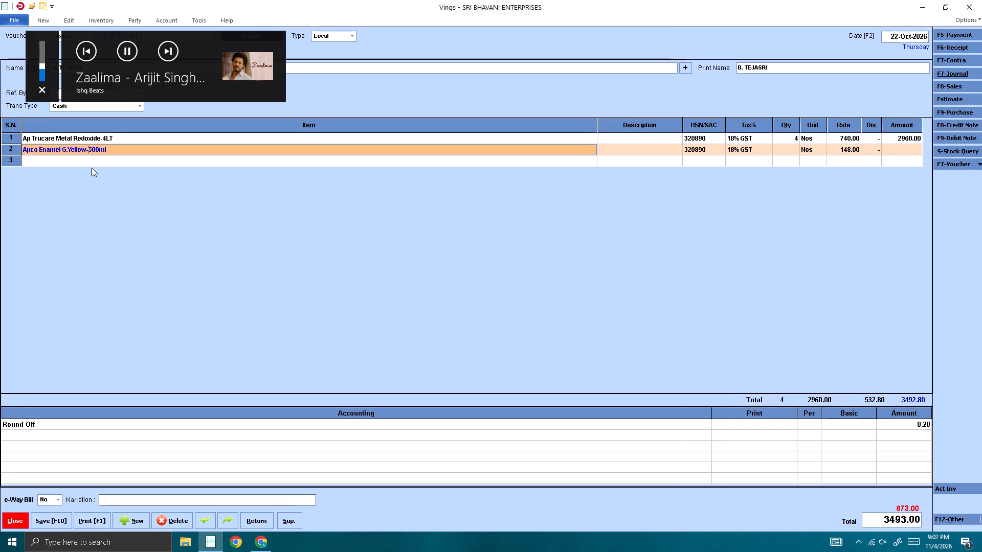
key(Right)
key(BackSpace)
key(2)
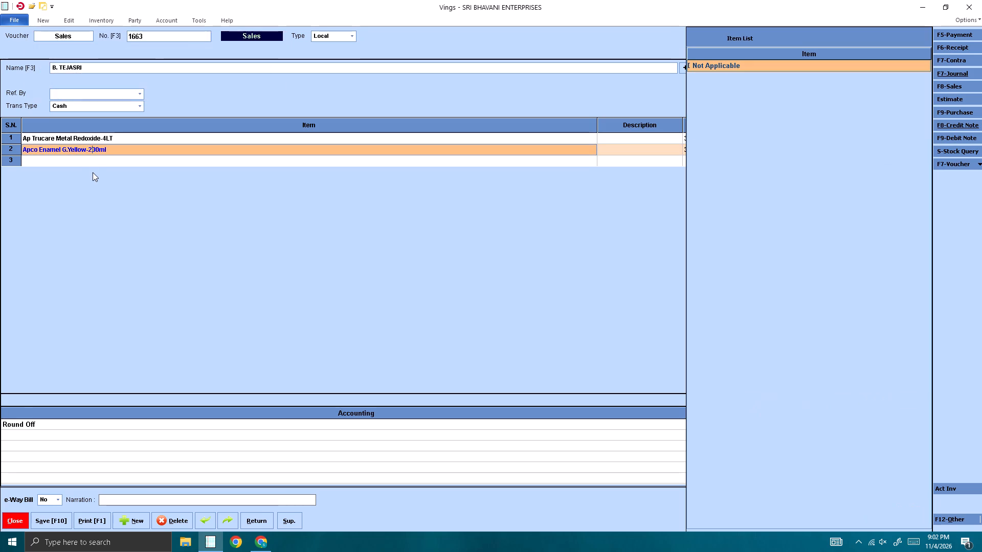
key(Return)
key(Return)
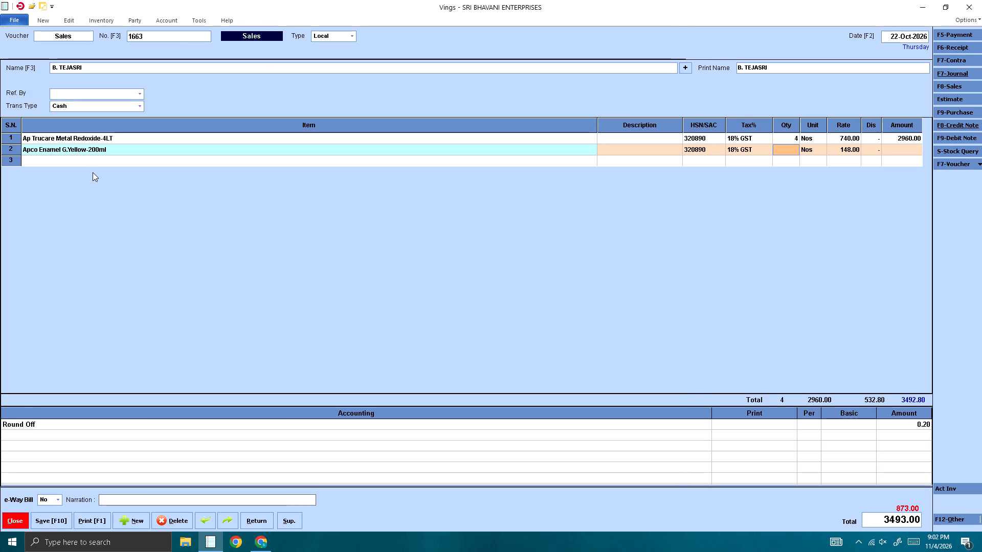
text(10)
key(Return)
key(Return)
key(Return)
key(Return)
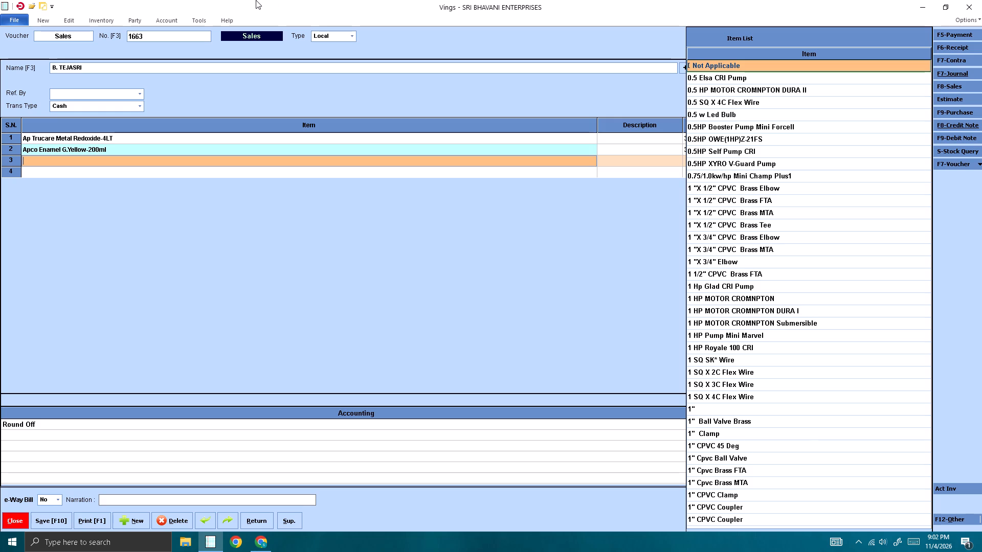
Add Apcolite Enamel Mid Buff-1LT as the third item line with quantity 6 at the default rate.
text(mid)
key(space)
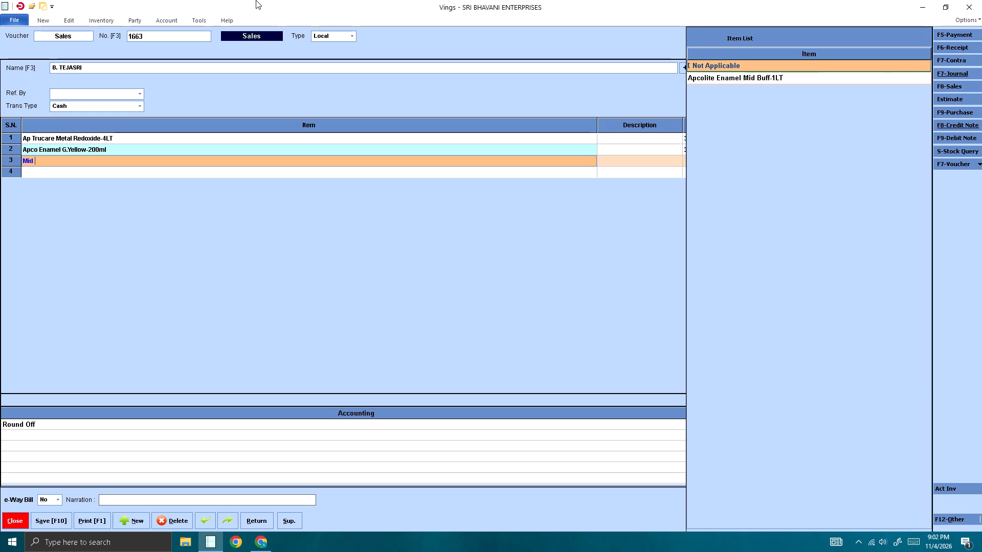
key(Down)
key(Return)
key(Return)
key(Return)
key(6)
key(Return)
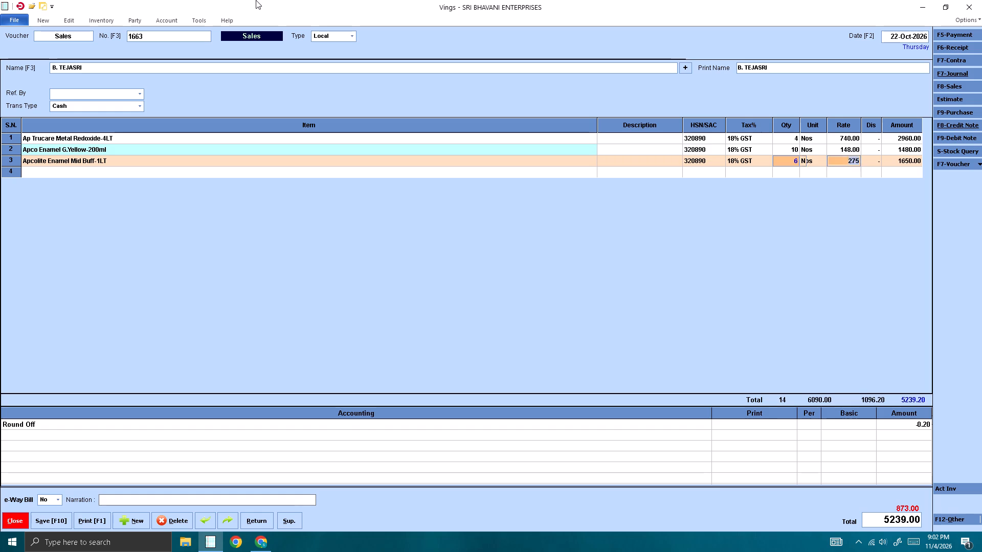
key(Return)
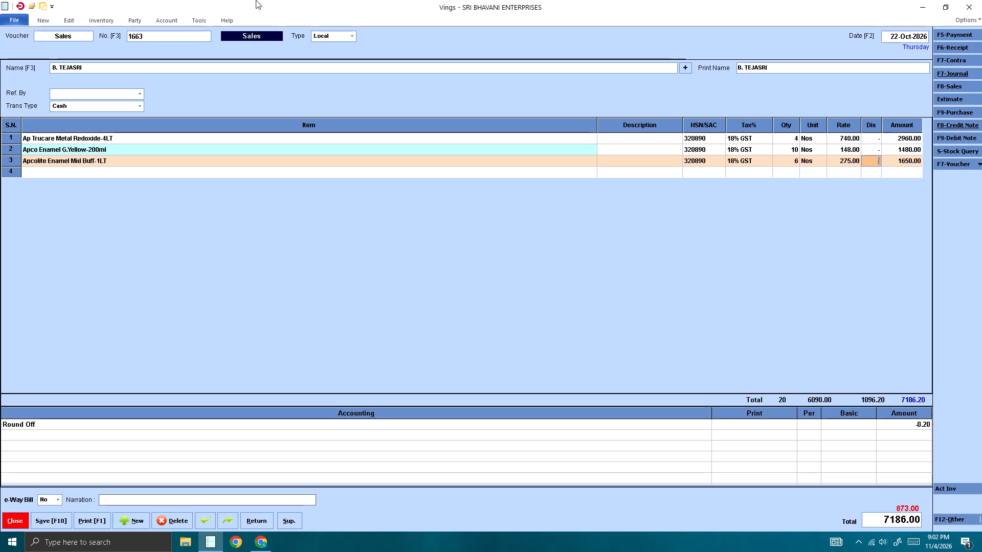
key(Return)
key(Return)
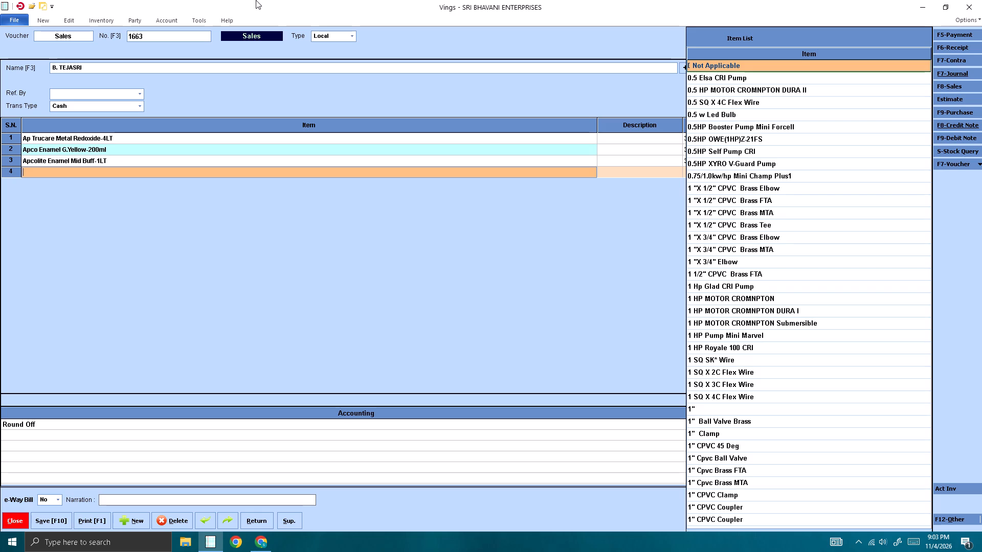
Add Apcolite Deep Orange Paint -1ltr as the fourth item line with quantity 6 at the default rate.
text(orang)
key(Down)
key(Down)
key(Down)
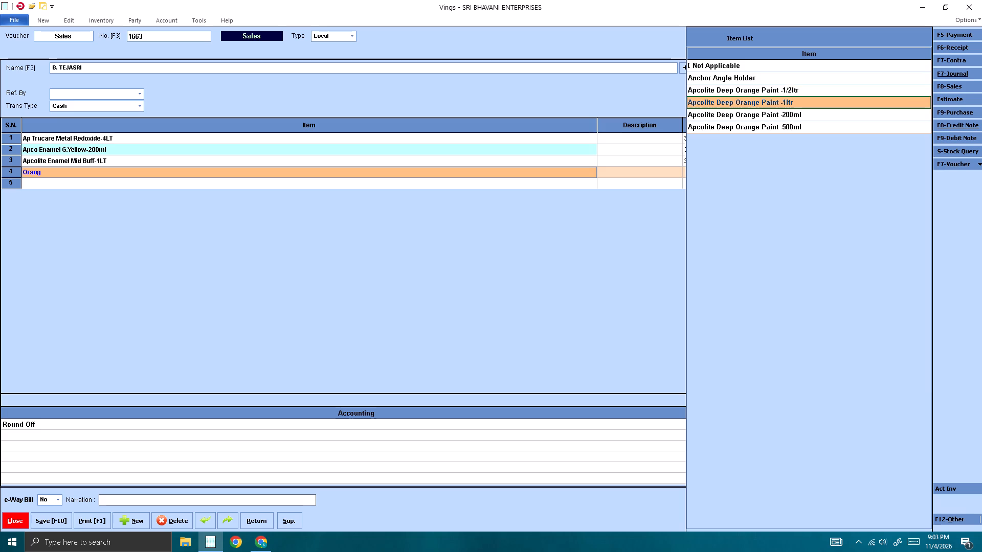
key(Return)
key(Return)
key(6)
key(Return)
key(Return)
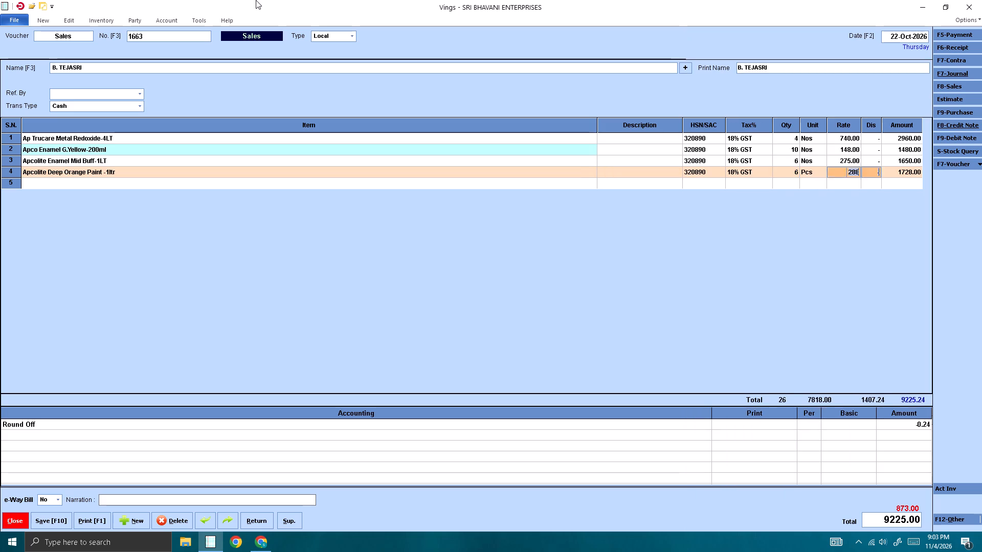
key(Return)
key(Return)
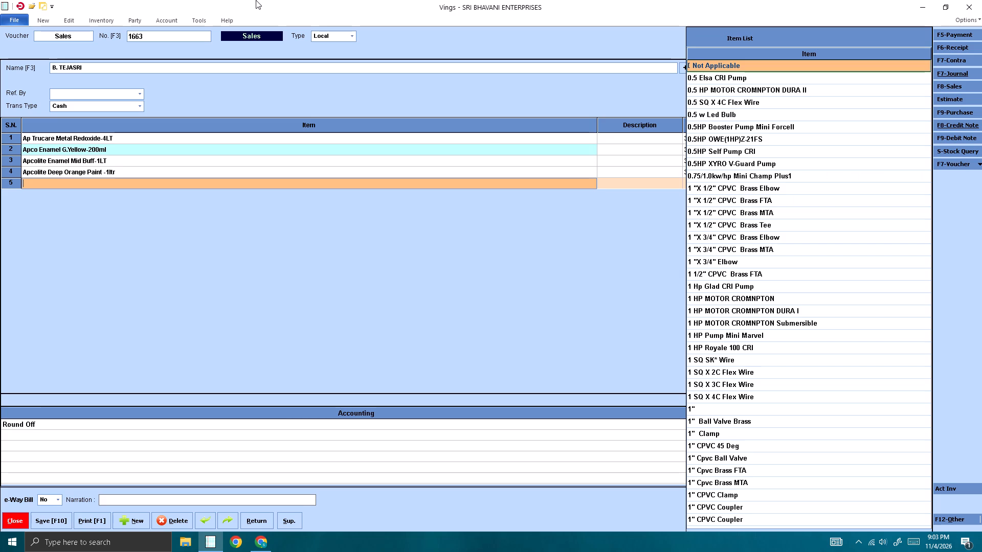
Add AP ACE AC17G-900ML as the fifth item line with quantity 6 at the default rate.
text(ac)
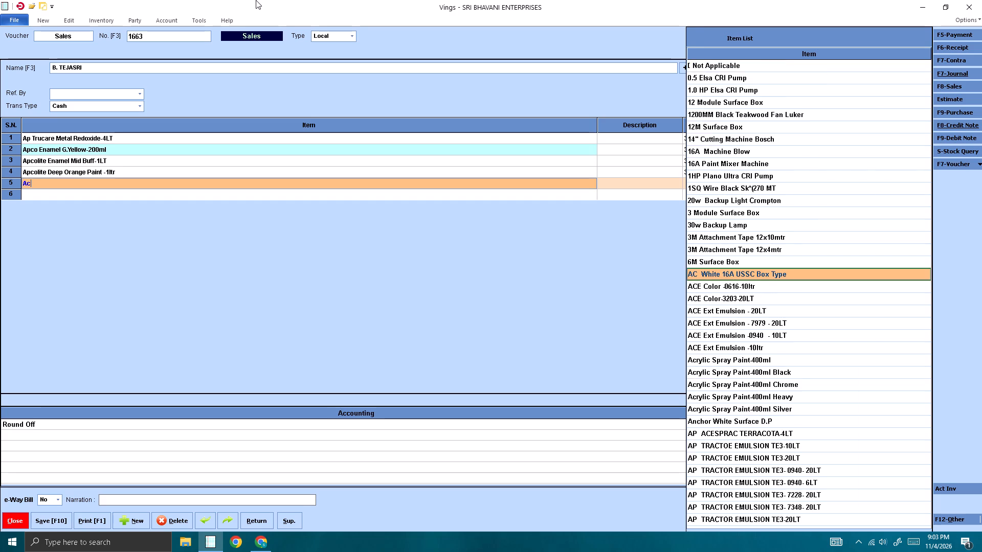
text(17)
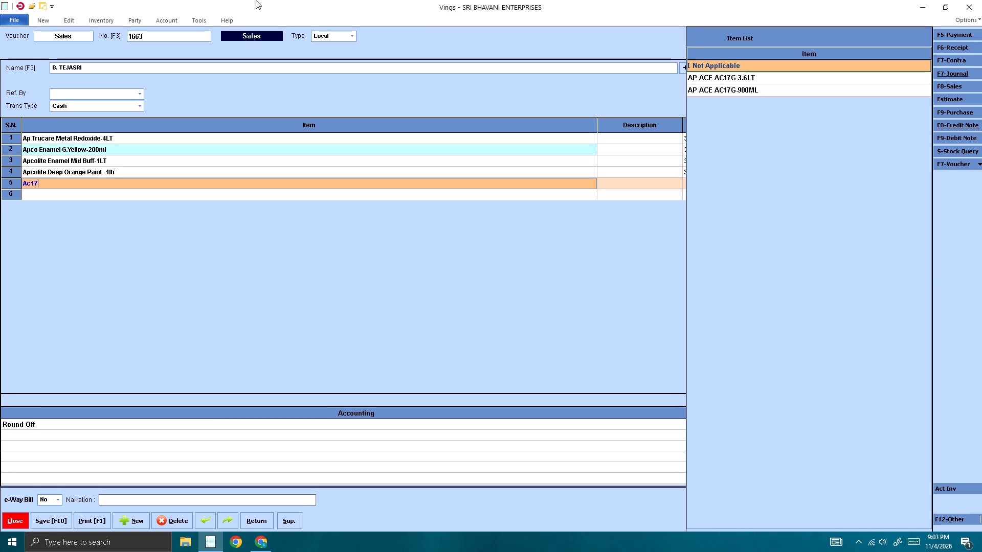
key(Down)
key(Down)
key(Return)
key(Return)
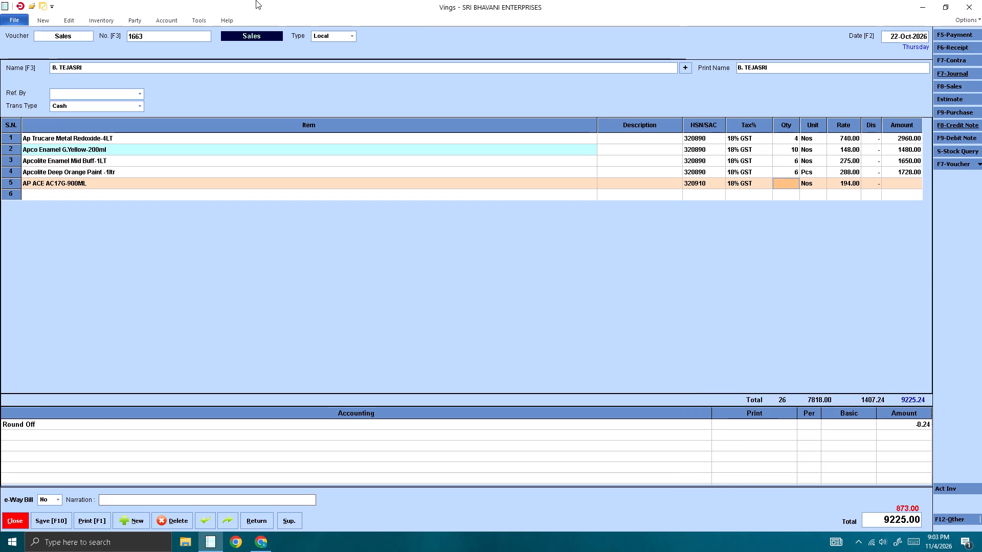
key(6)
key(Return)
key(Return)
key(Return)
key(Return)
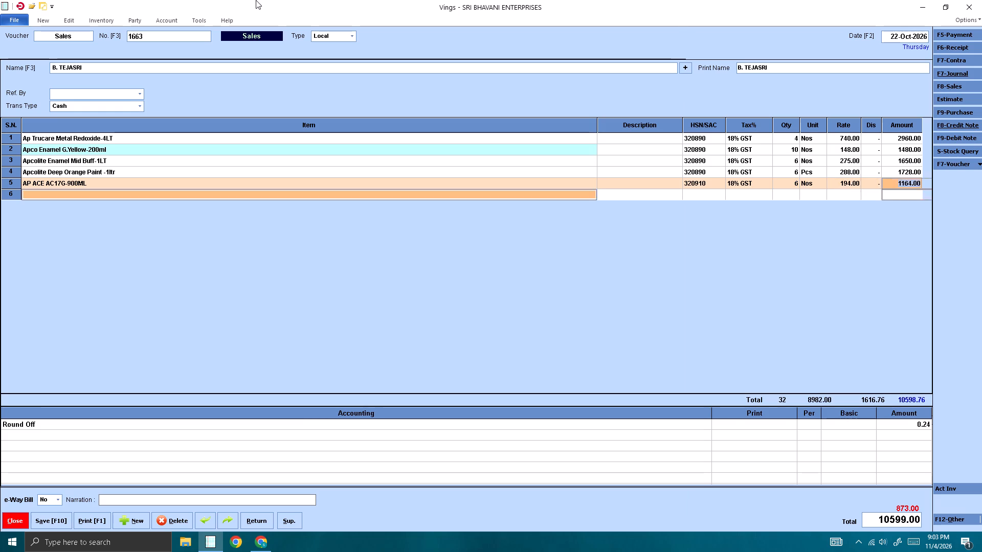
Add AP TRACTOR EMULSION TE22N-1LT as the sixth item line with quantity 6 at the default rate.
text(te22)
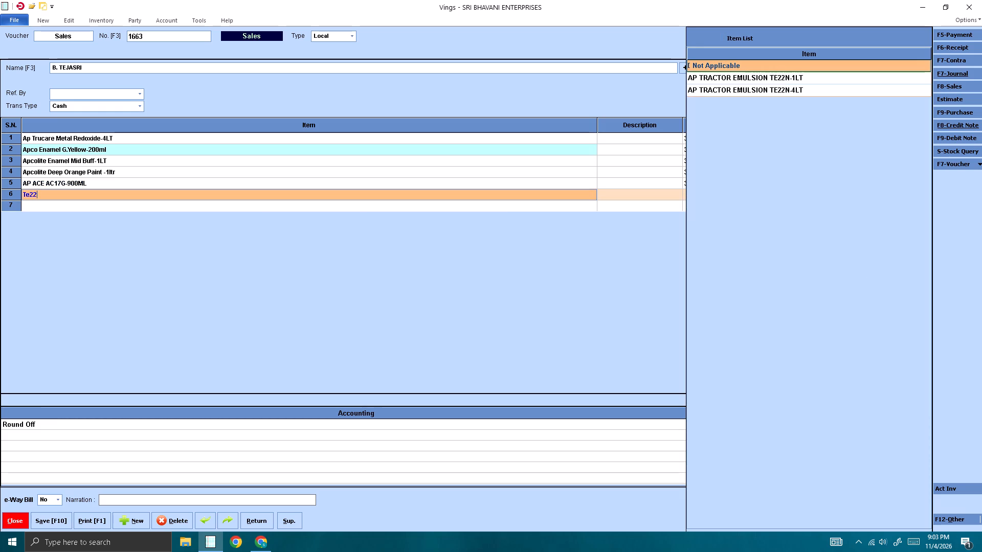
key(Down)
key(Return)
key(Return)
key(6)
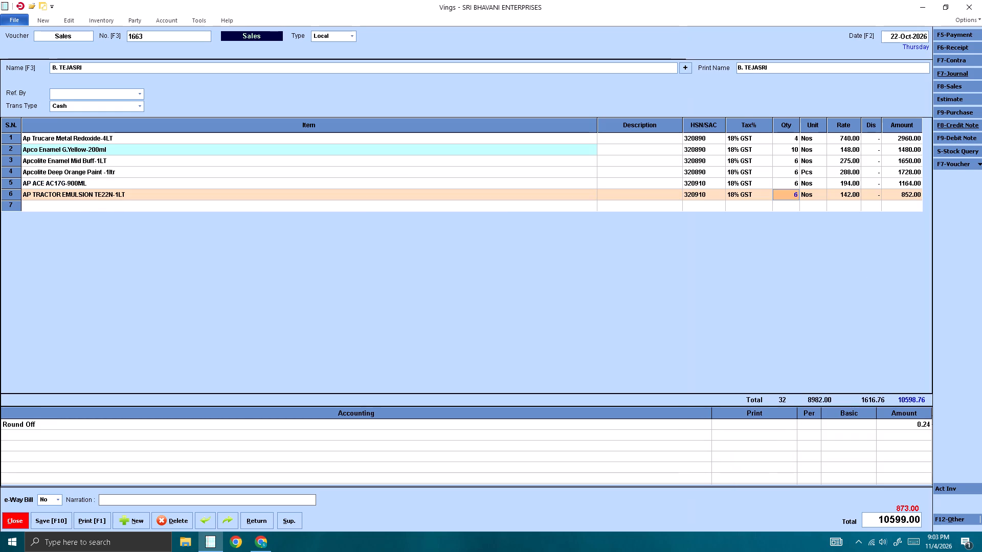
key(Return)
key(Return)
key(Return)
key(Return)
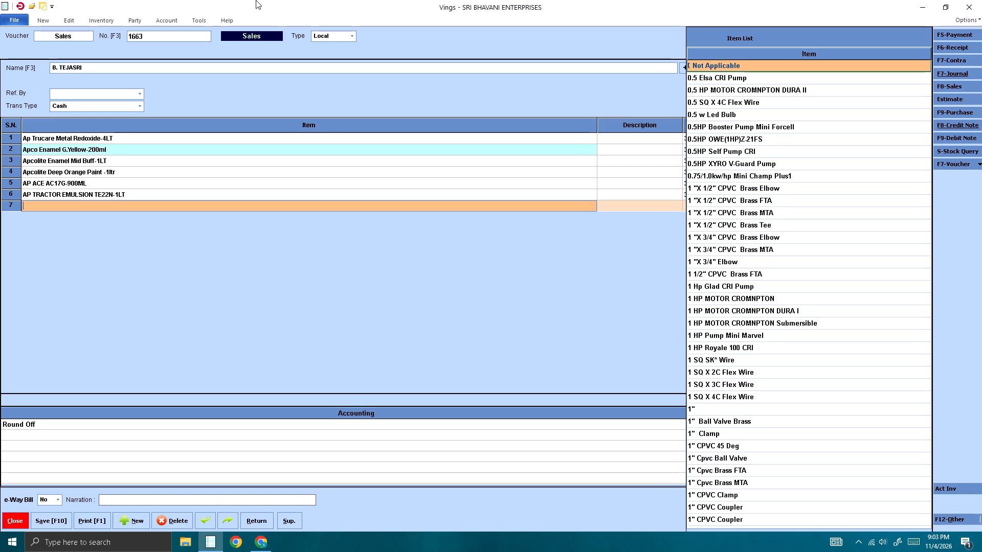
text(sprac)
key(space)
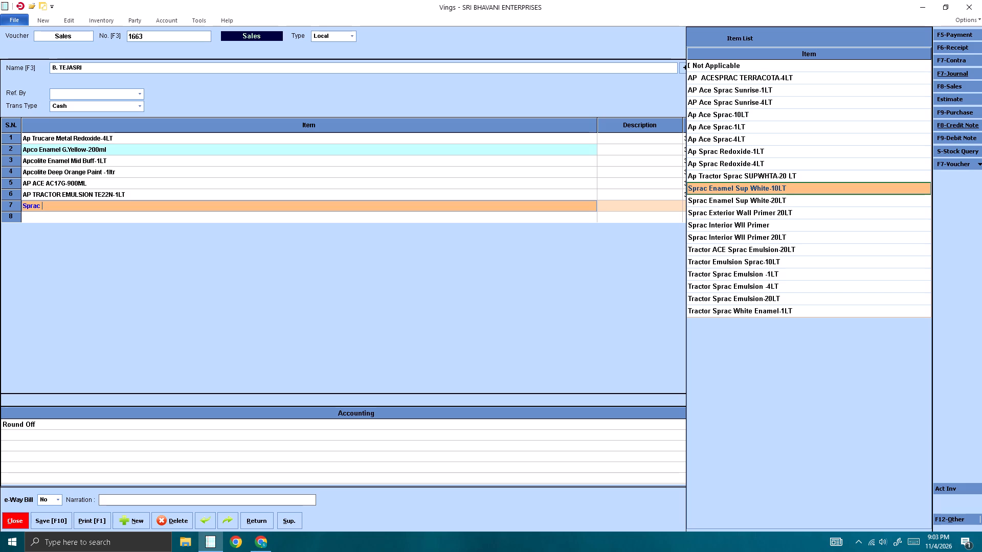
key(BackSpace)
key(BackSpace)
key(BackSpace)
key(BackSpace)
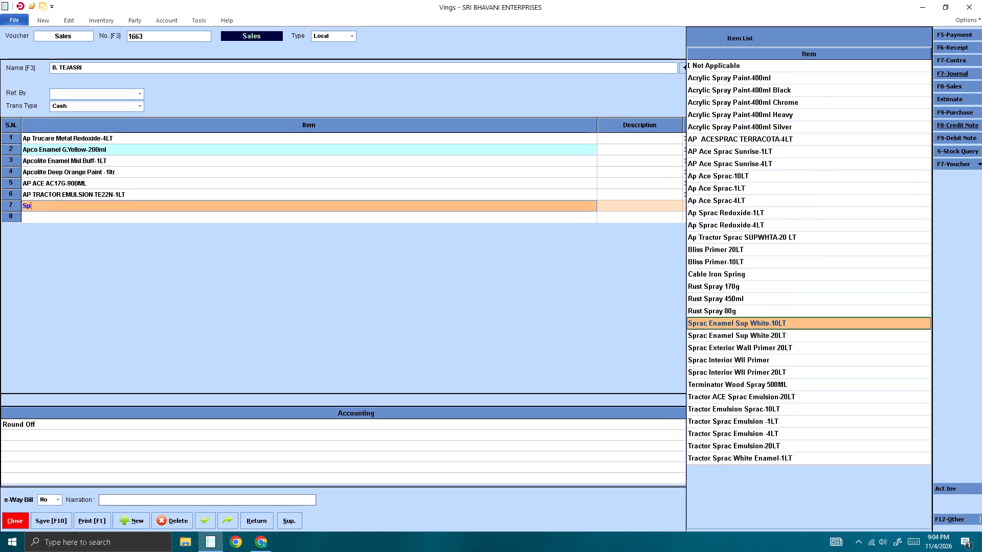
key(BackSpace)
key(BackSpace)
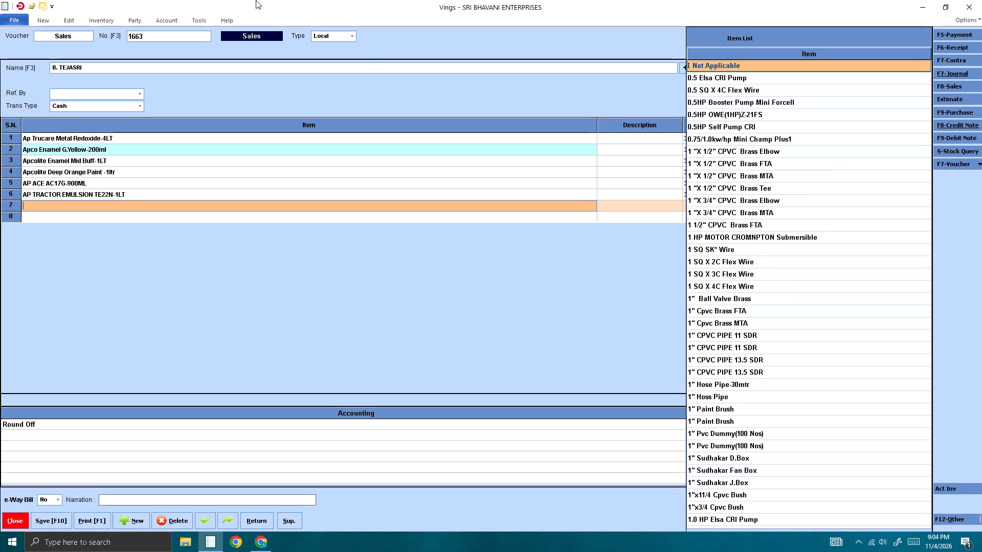
Add Apco Enamel Br. White-4LT as the seventh item line with quantity 4 at the default rate.
text(br)
key(space)
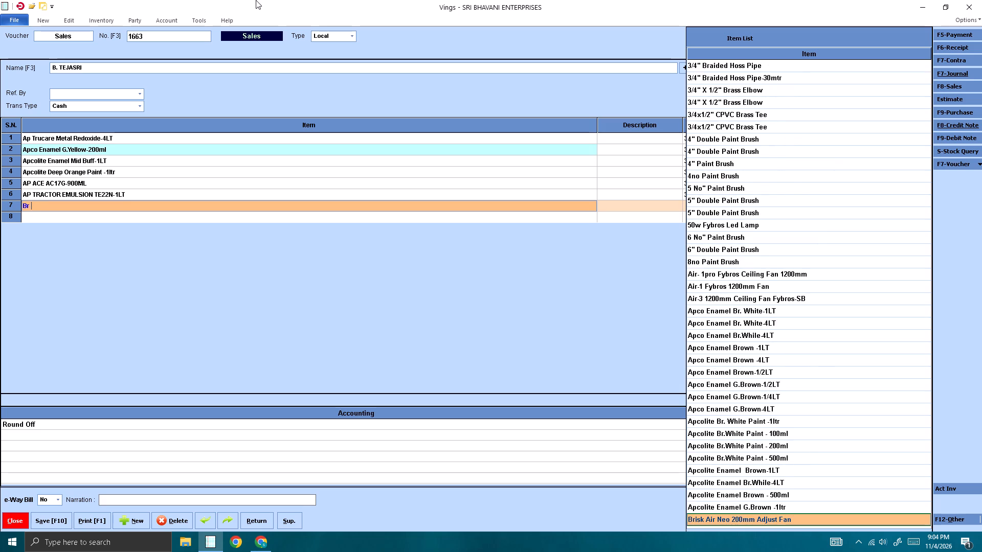
text(white)
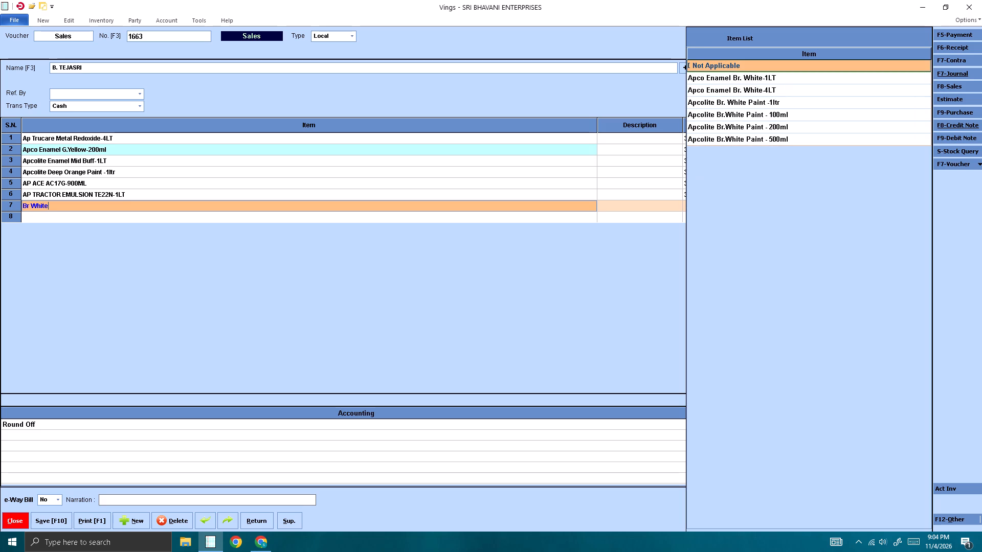
key(Down)
key(Down)
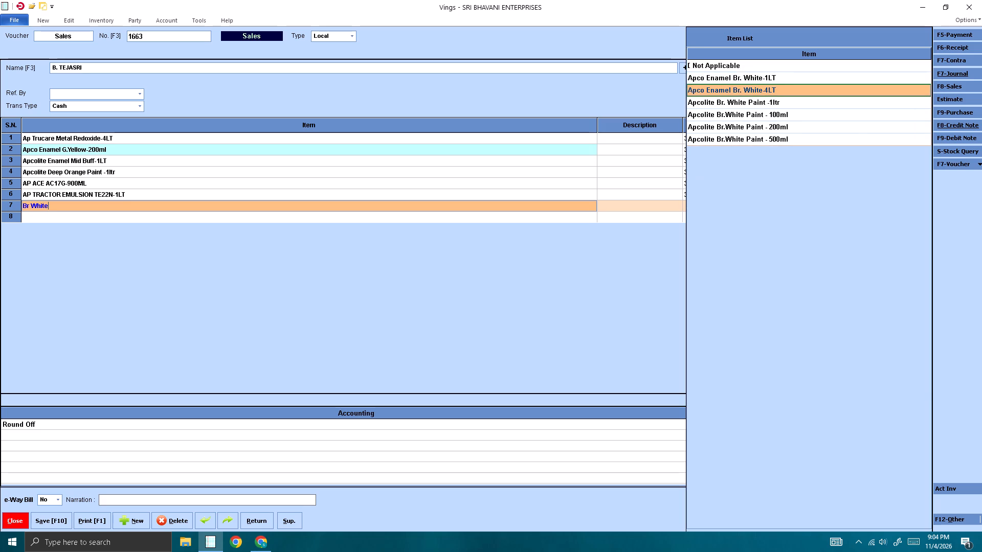
key(Return)
key(Return)
key(4)
key(Return)
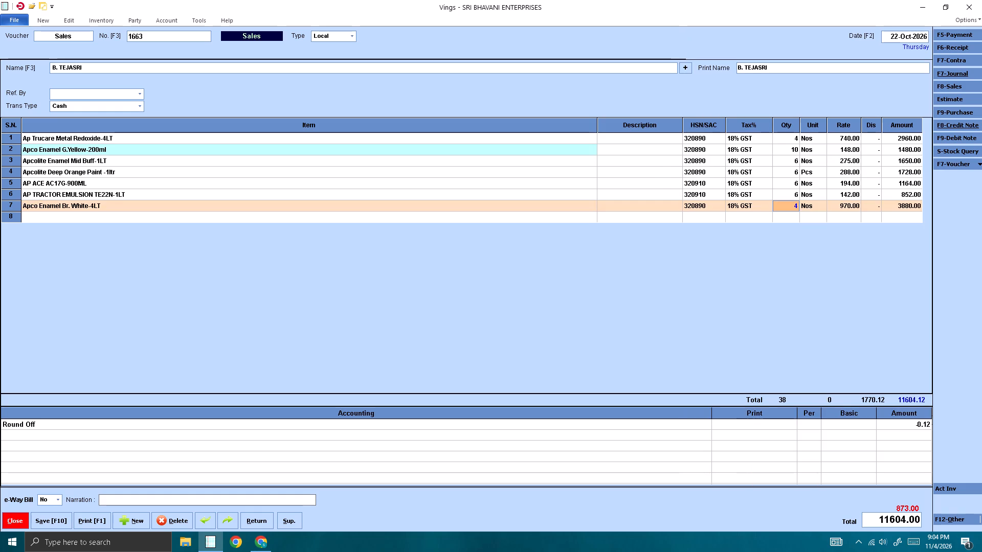
key(Return)
key(Return)
key(Return)
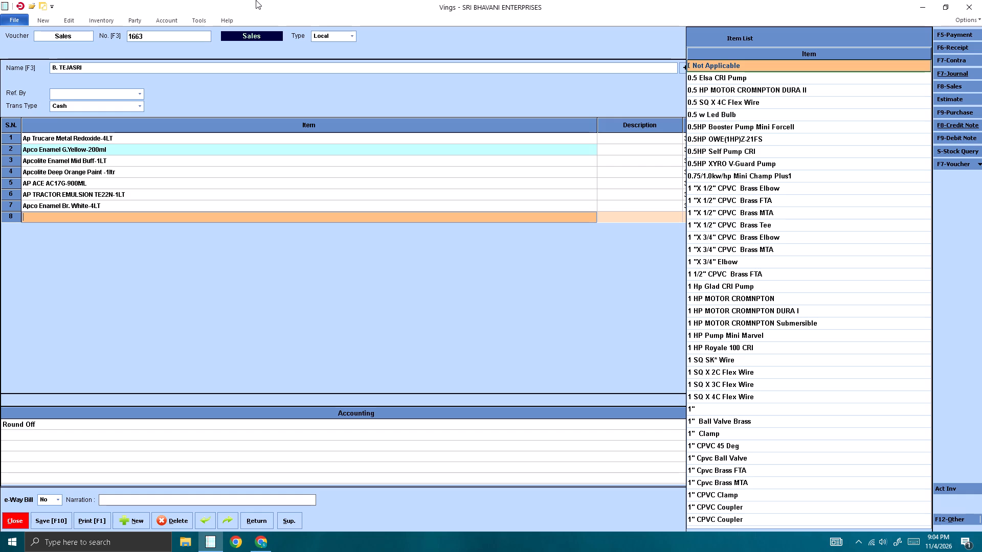
Add Apco Enamel Brown -1LT as the eighth item line with quantity 6 at the default rate.
text(br)
text(own)
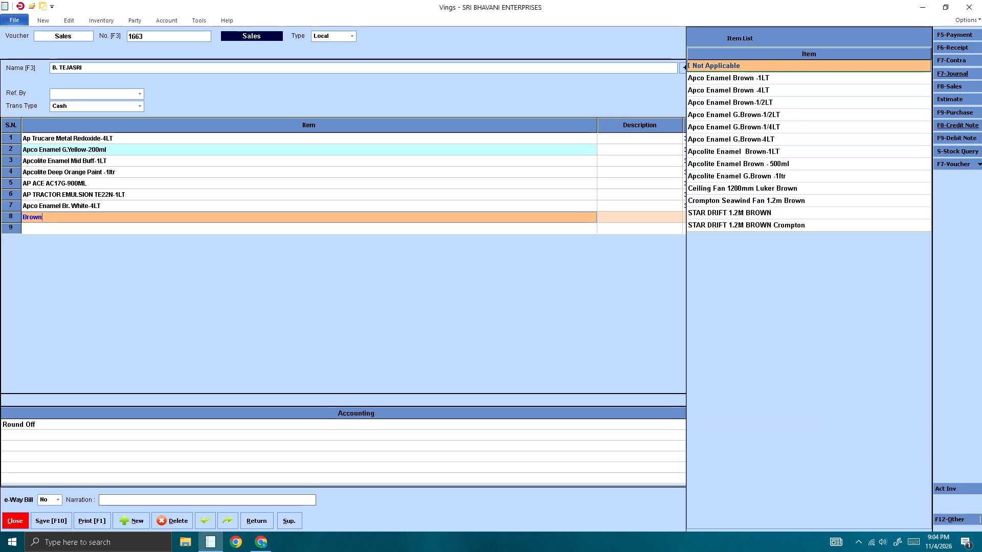
key(Down)
key(Down)
key(Down)
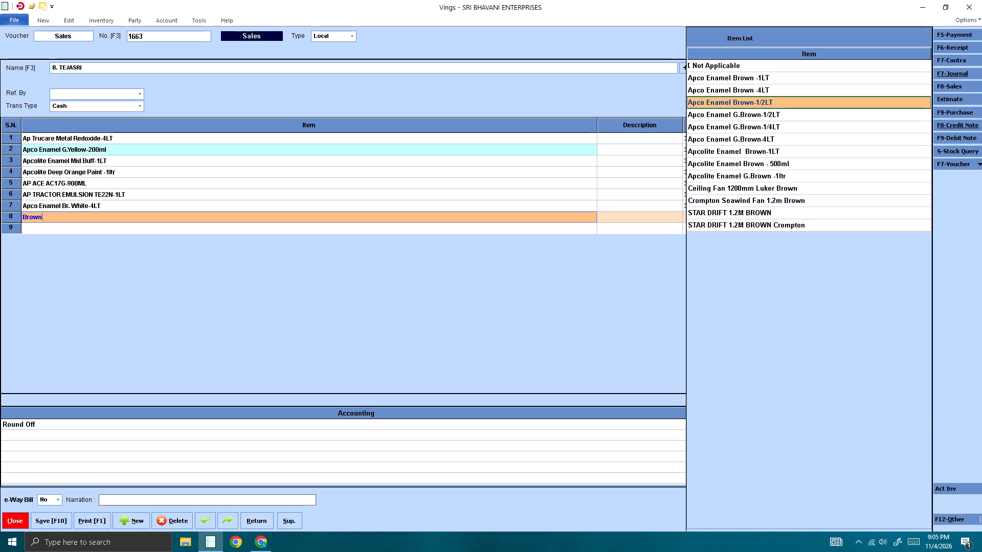
key(Up)
key(Up)
key(Return)
key(Return)
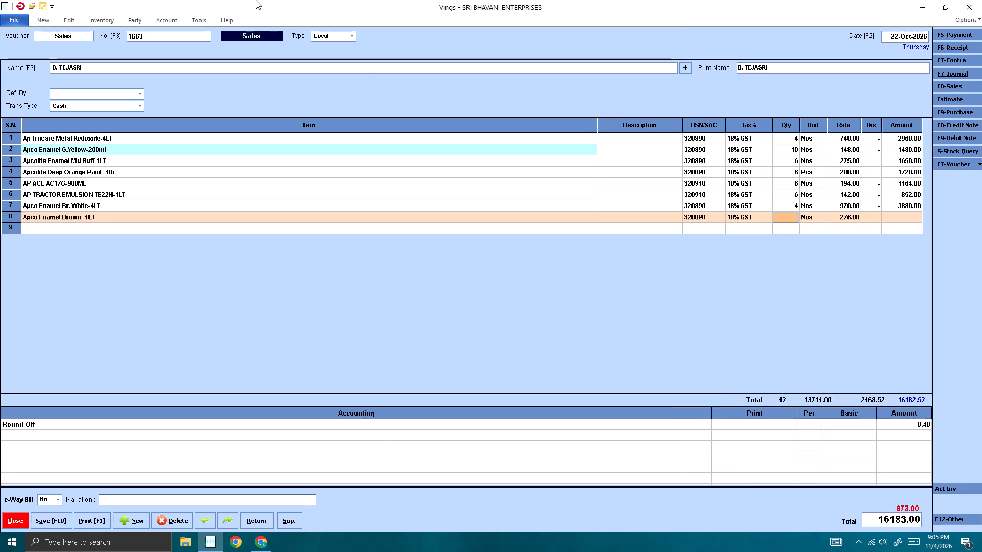
key(6)
key(Return)
key(Return)
key(Return)
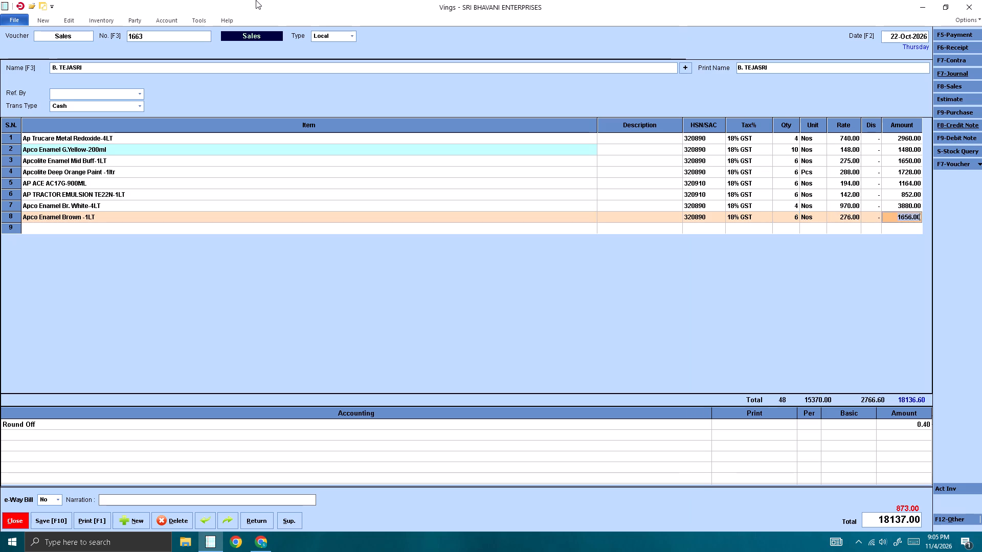
key(Return)
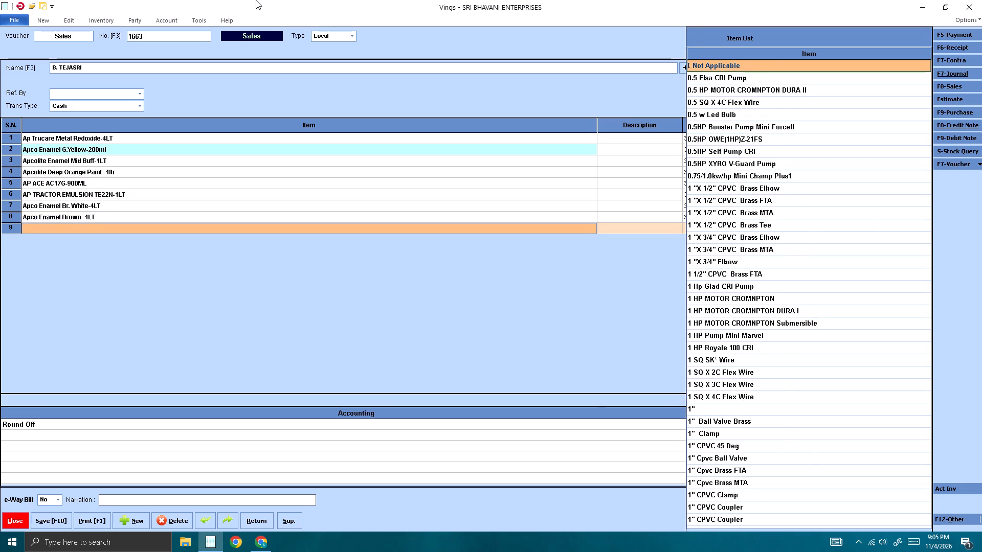
Add Apco Enamel Brown-1/2LT as the ninth item line with quantity 8 at the default rate.
text(brown)
key(space)
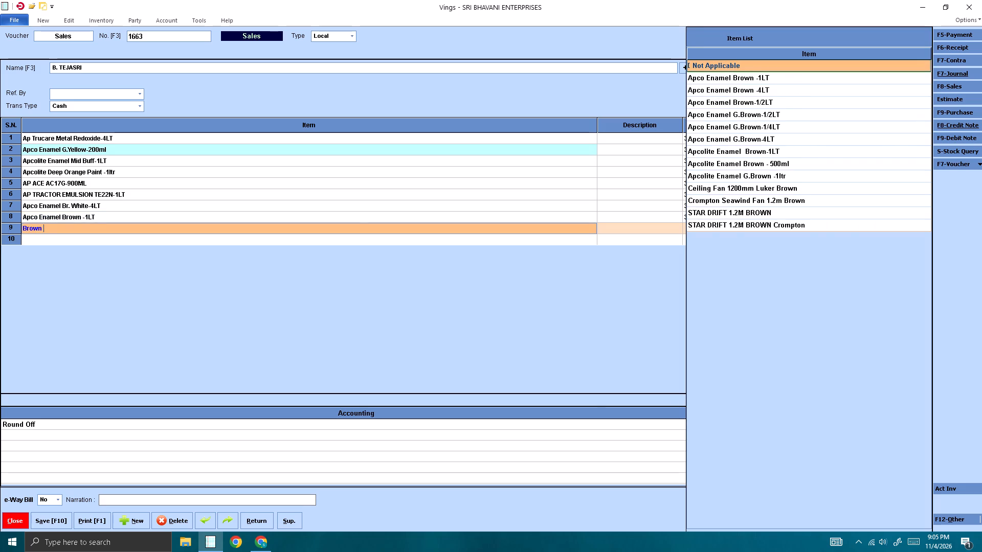
key(Down)
key(Down)
key(Down)
key(Return)
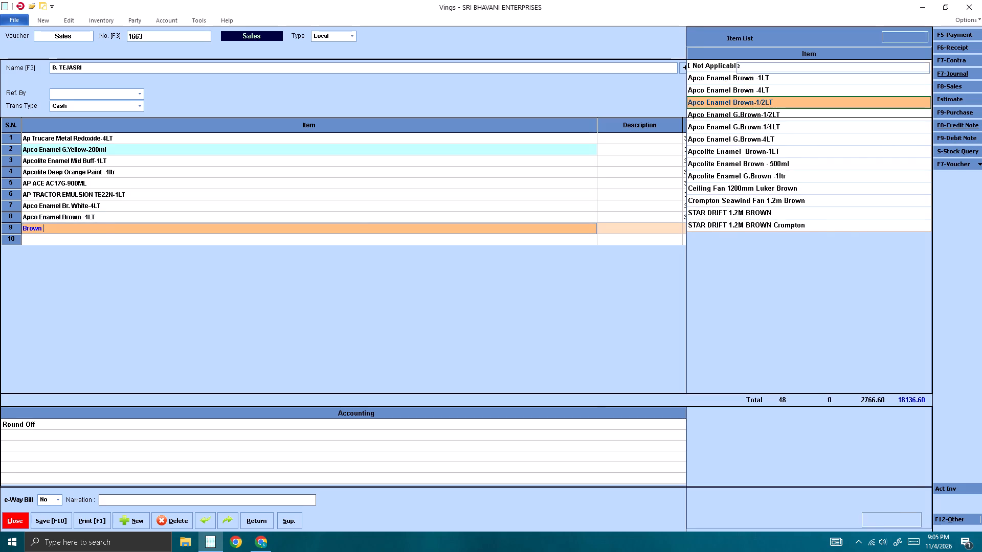
key(Return)
key(Return)
key(8)
key(Return)
key(Return)
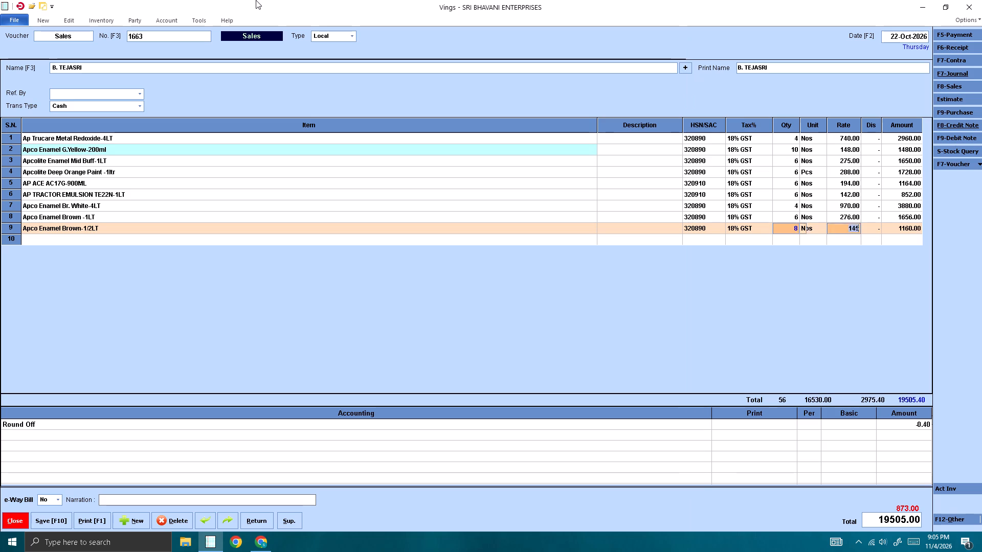
key(Return)
key(Return)
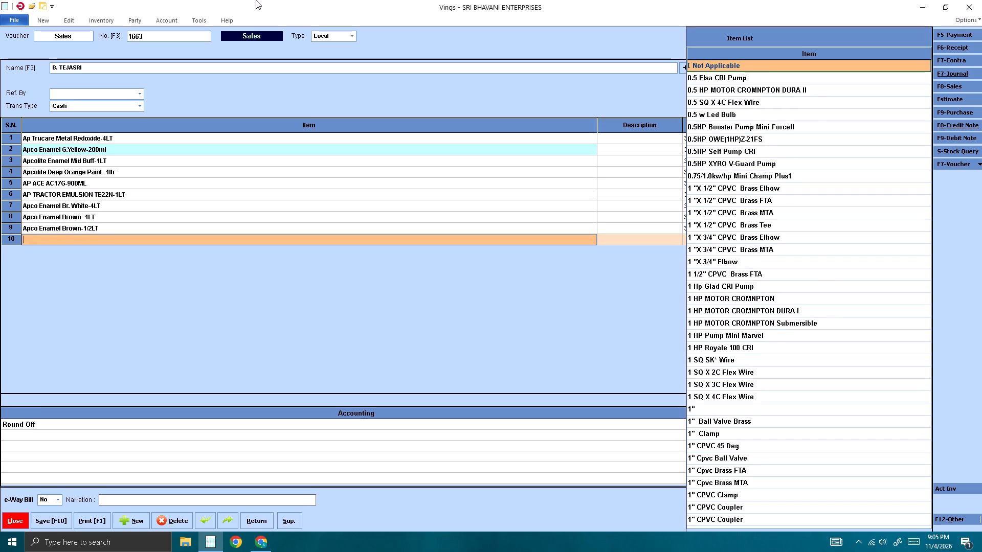
Add Apcolite Enamel G.Brown -1ltr as the tenth item line with quantity 12 at the default rate.
text(g br)
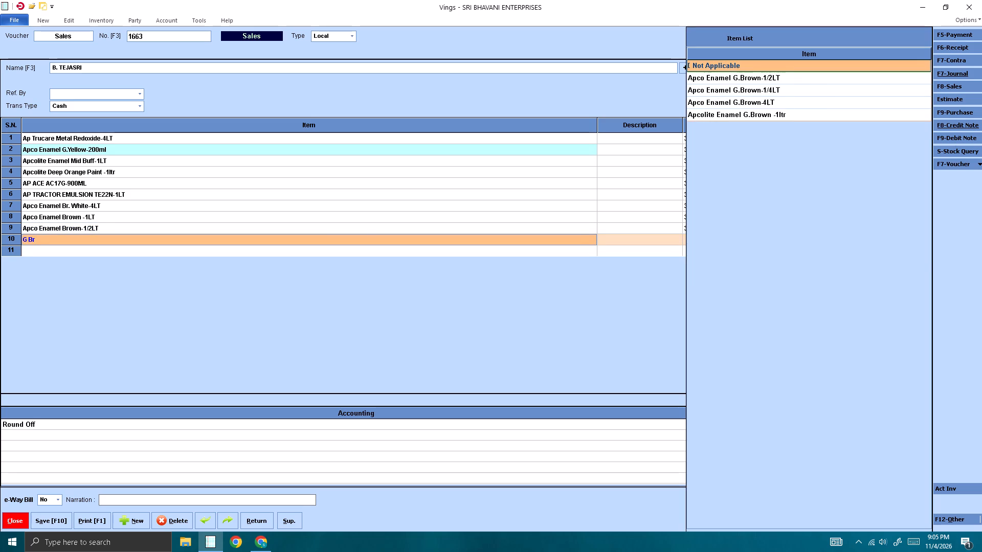
key(Down)
key(Down)
key(Down)
key(Up)
key(Up)
key(Down)
key(Down)
key(Down)
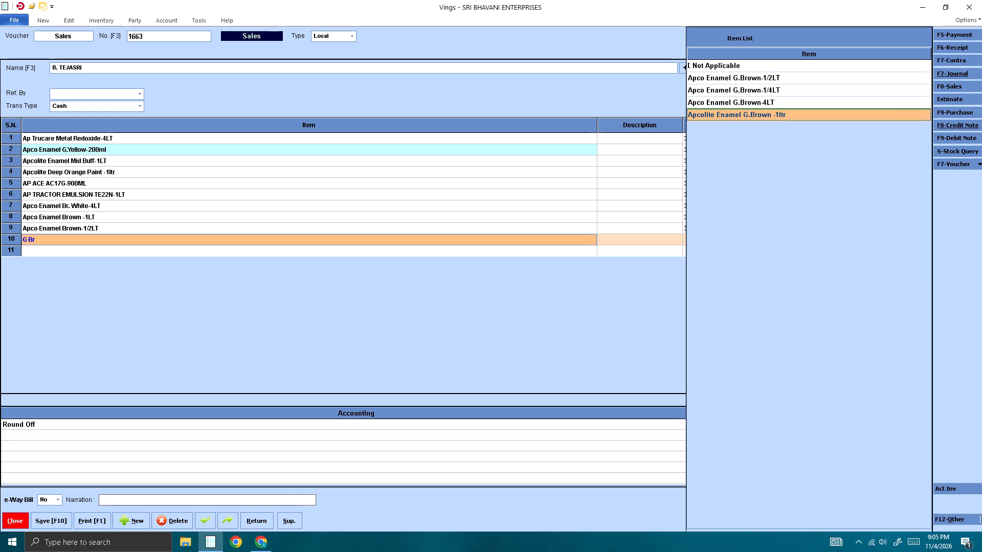
key(Return)
key(Return)
key(1)
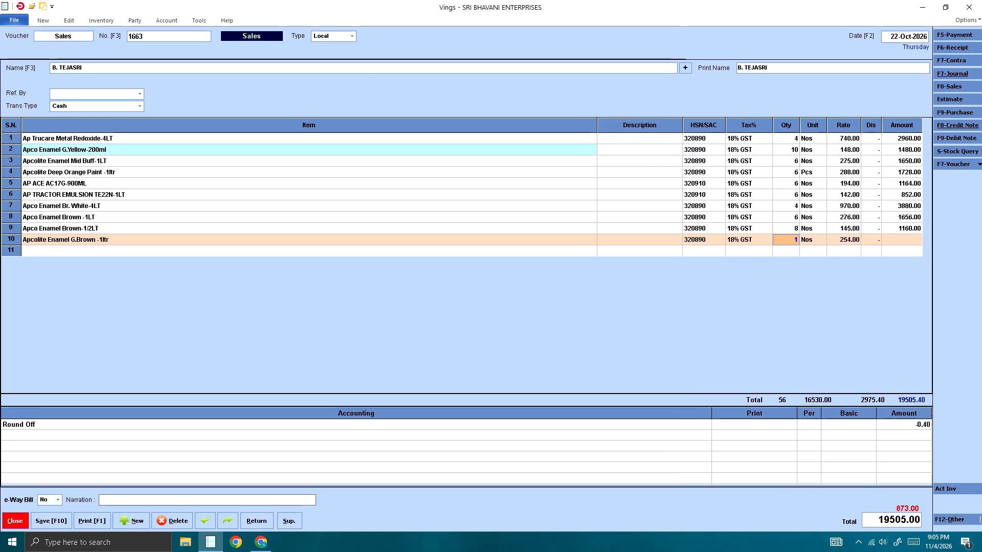
key(2)
key(Return)
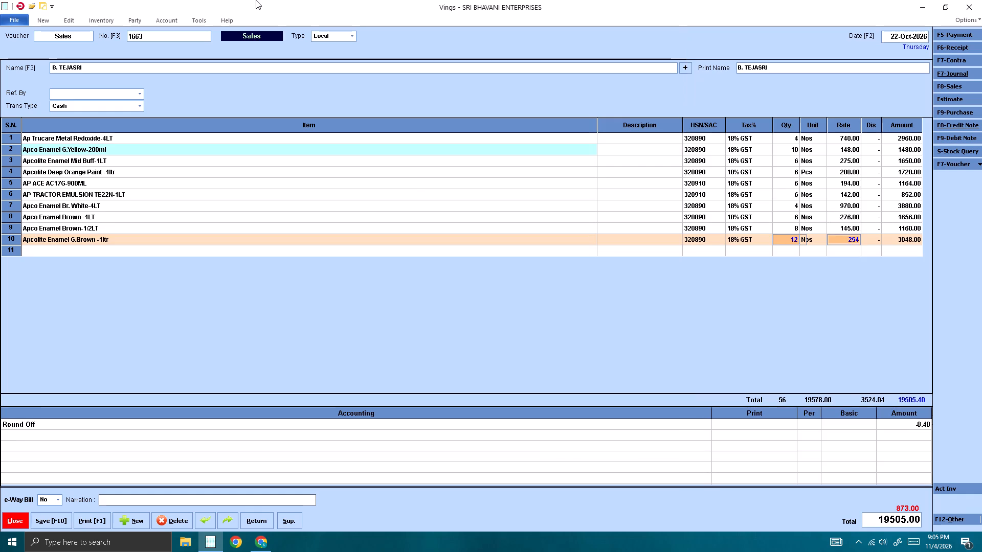
key(Return)
key(Return)
key(Return)
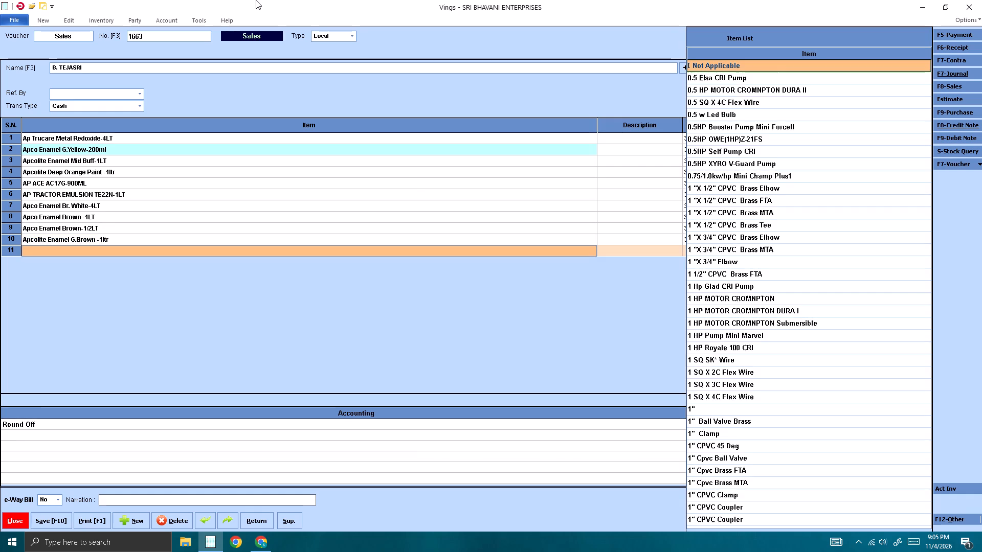
Add Apcolite Deep Orange Paint -1ltr again as the eleventh item line with quantity 6 at the default rate.
text(orange)
key(Down)
key(Down)
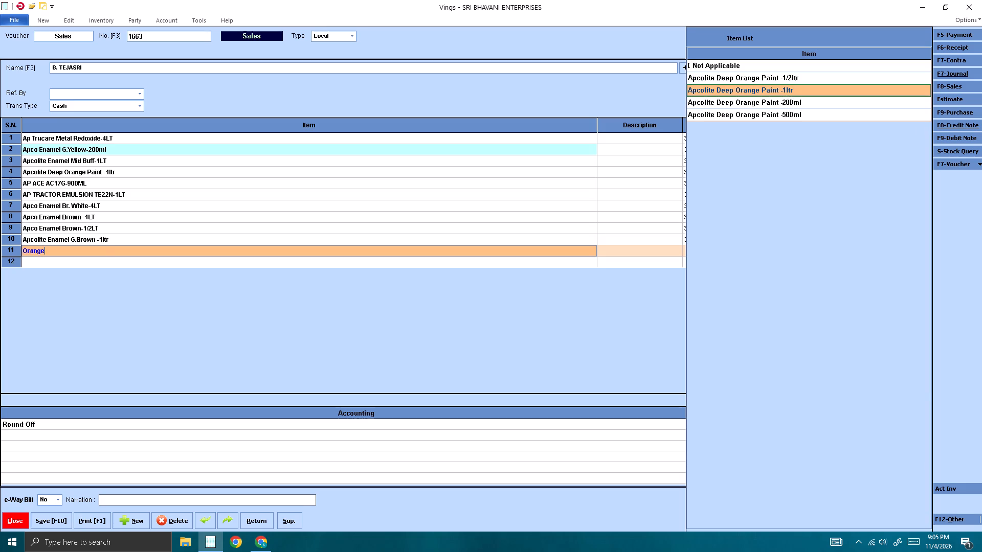
key(Return)
key(Return)
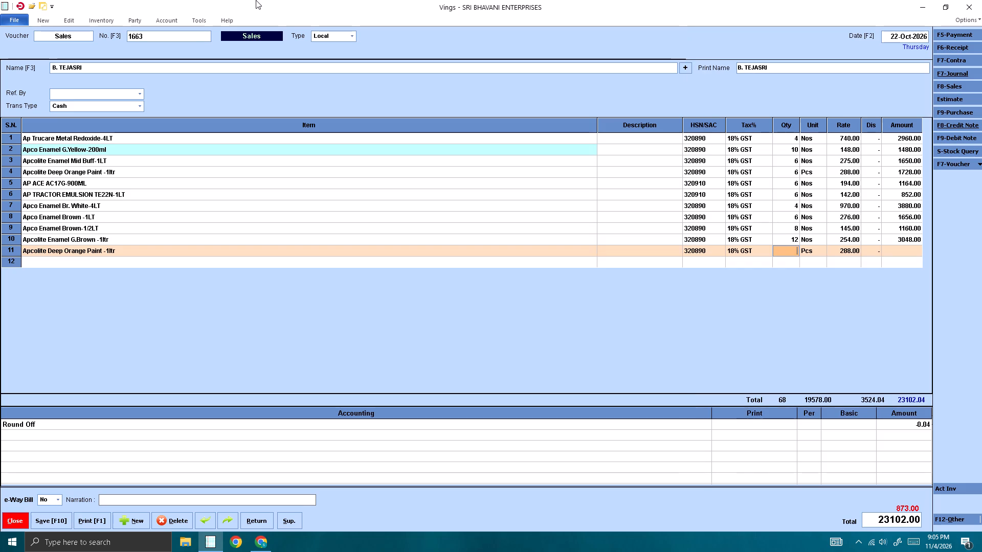
key(6)
key(Return)
key(Return)
key(Return)
key(Return)
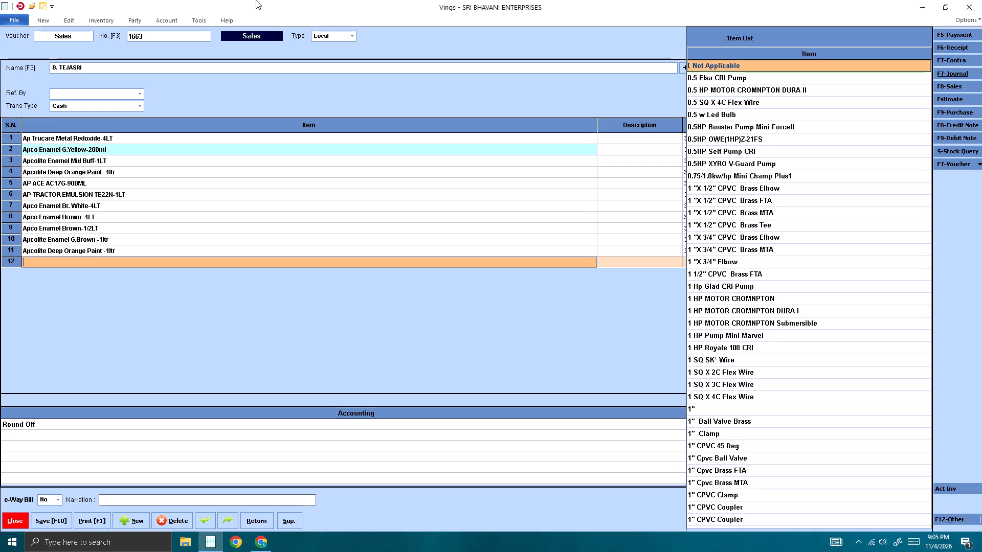
Add Sprac Enamel Sup White-10LT as the twelfth item line with quantity 4 at the default rate.
text(sprac)
key(space)
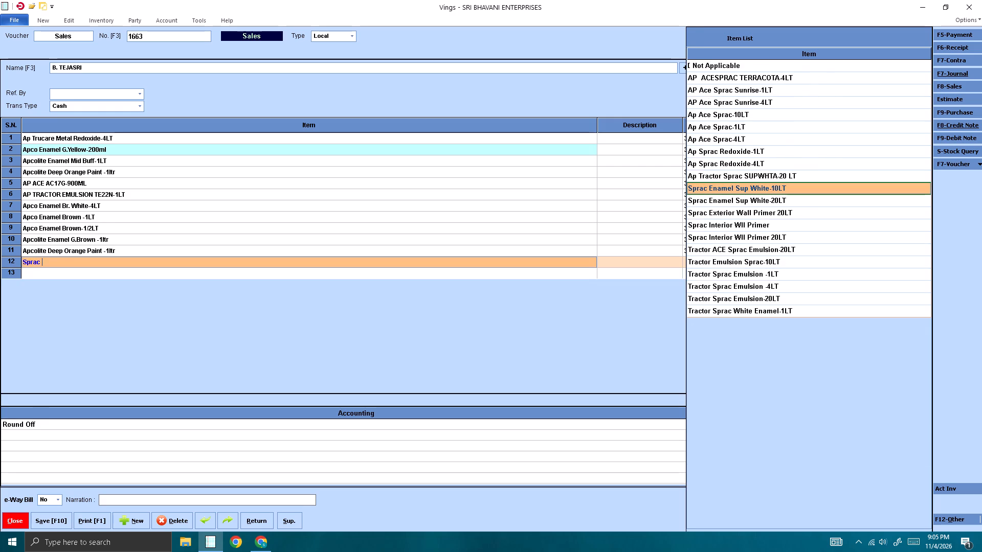
key(Return)
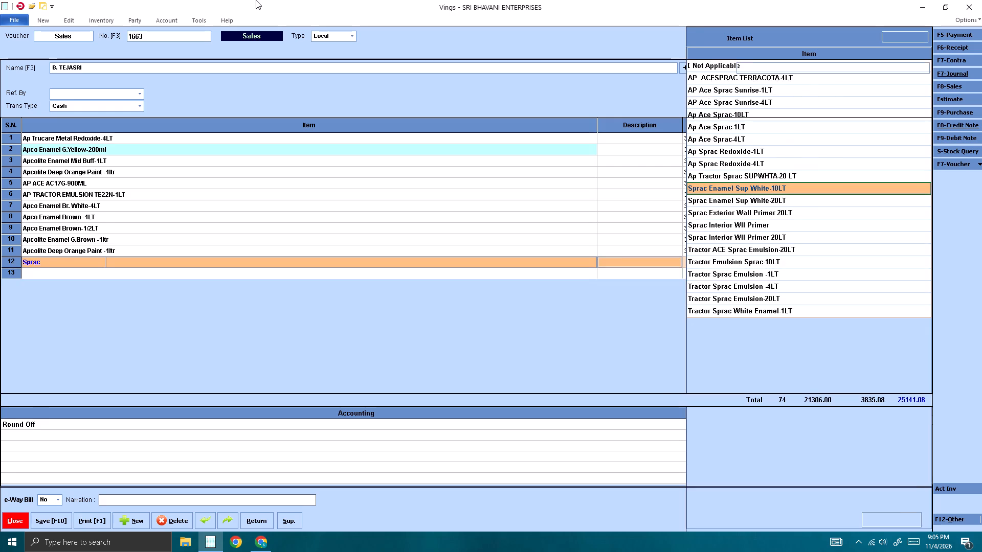
key(Return)
key(4)
key(Return)
key(Return)
key(Return)
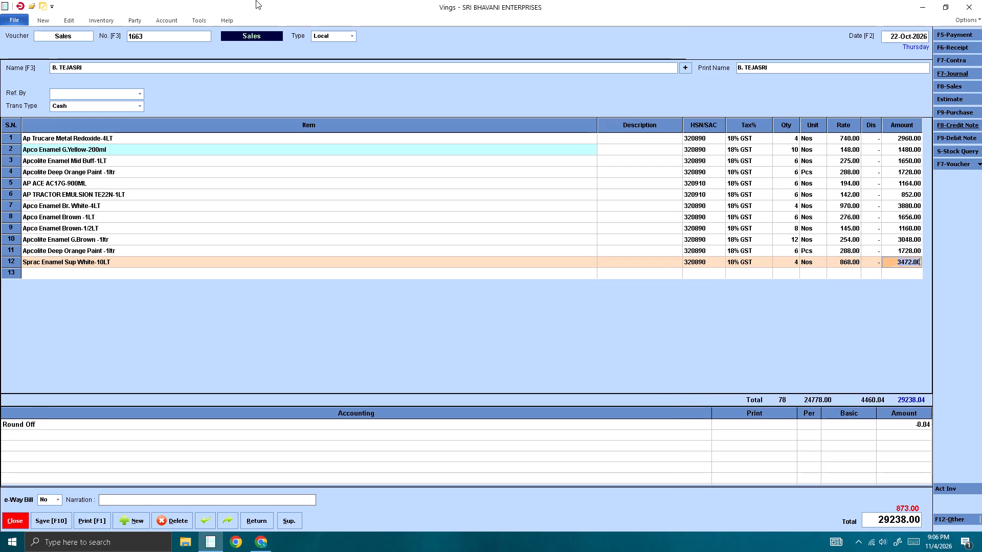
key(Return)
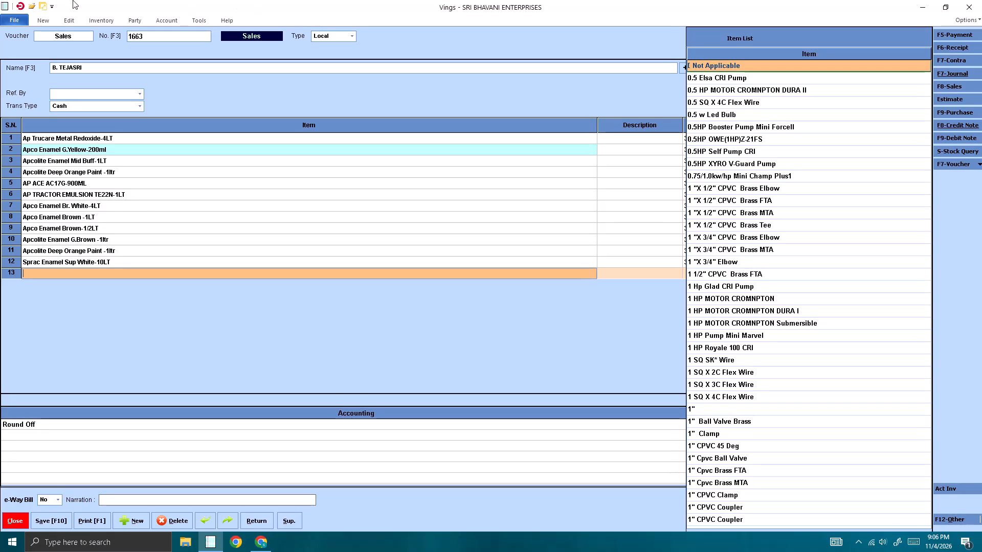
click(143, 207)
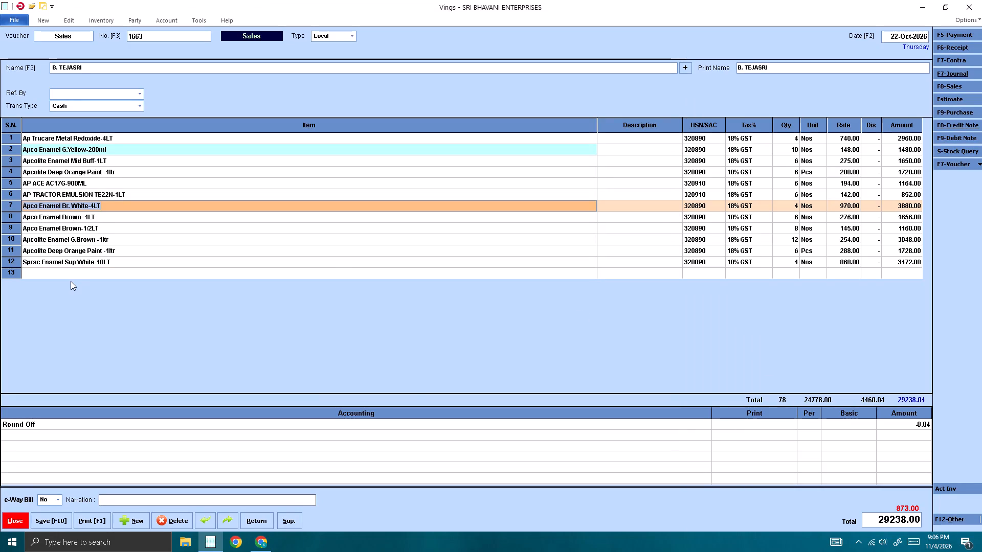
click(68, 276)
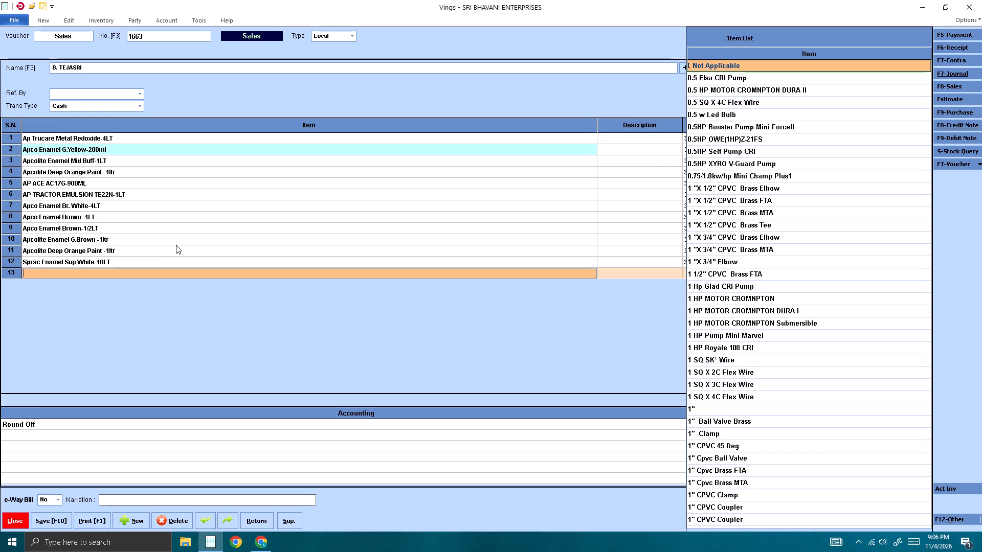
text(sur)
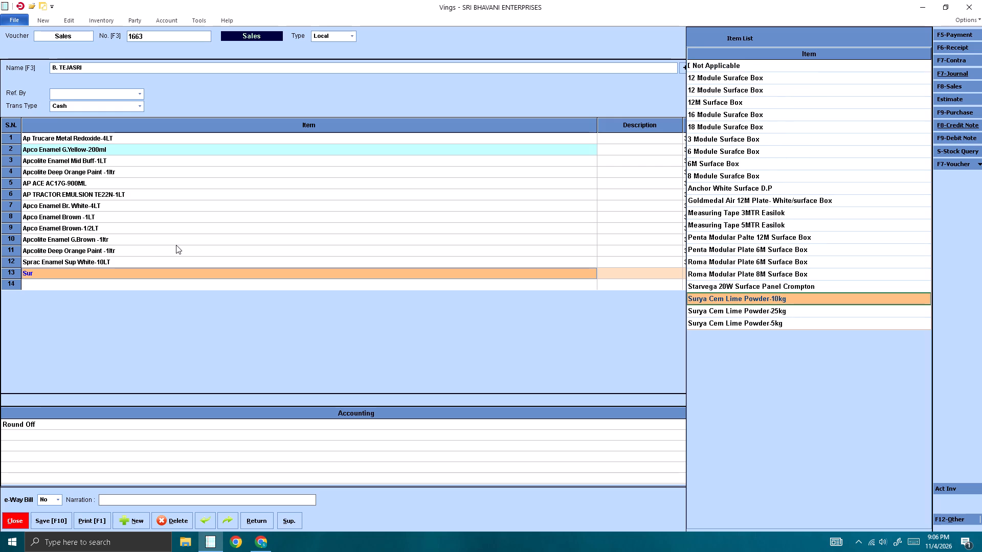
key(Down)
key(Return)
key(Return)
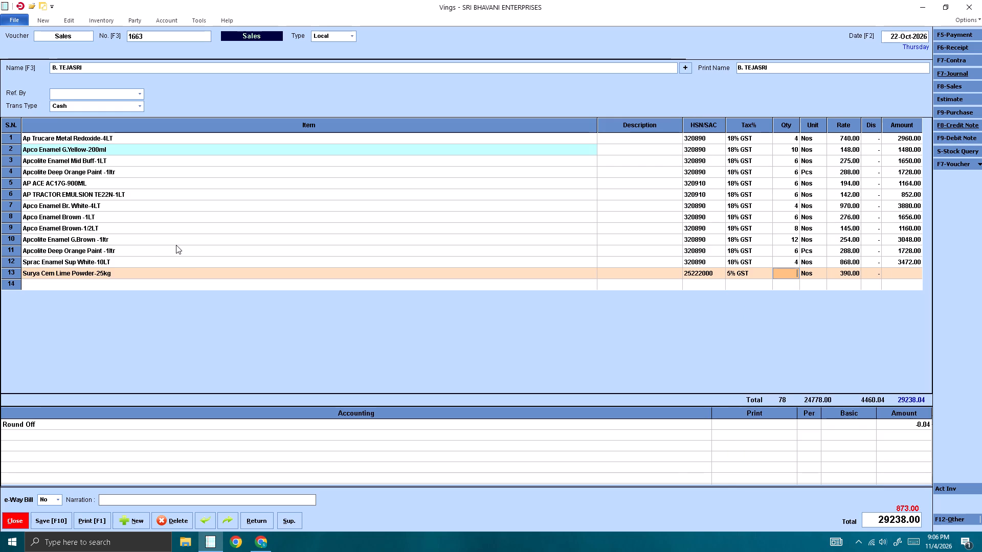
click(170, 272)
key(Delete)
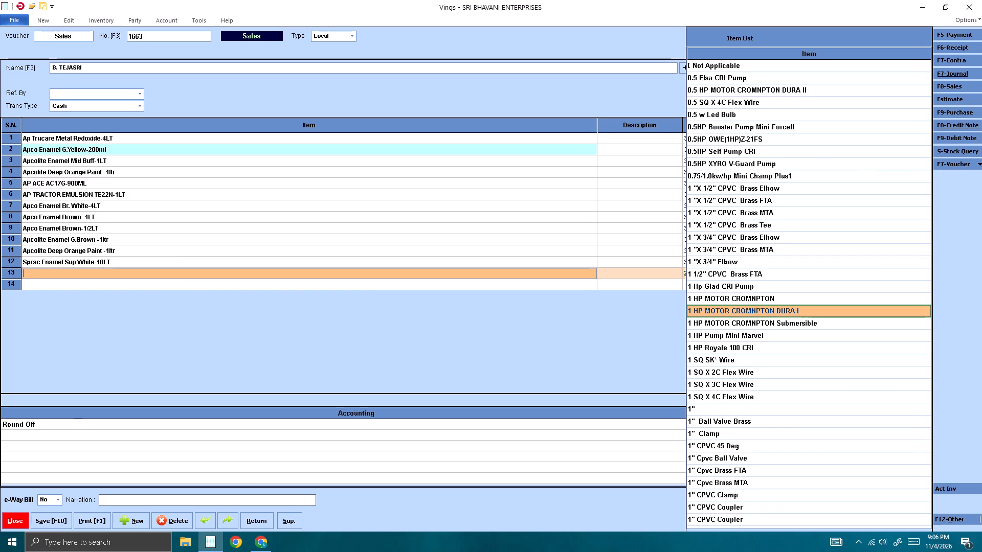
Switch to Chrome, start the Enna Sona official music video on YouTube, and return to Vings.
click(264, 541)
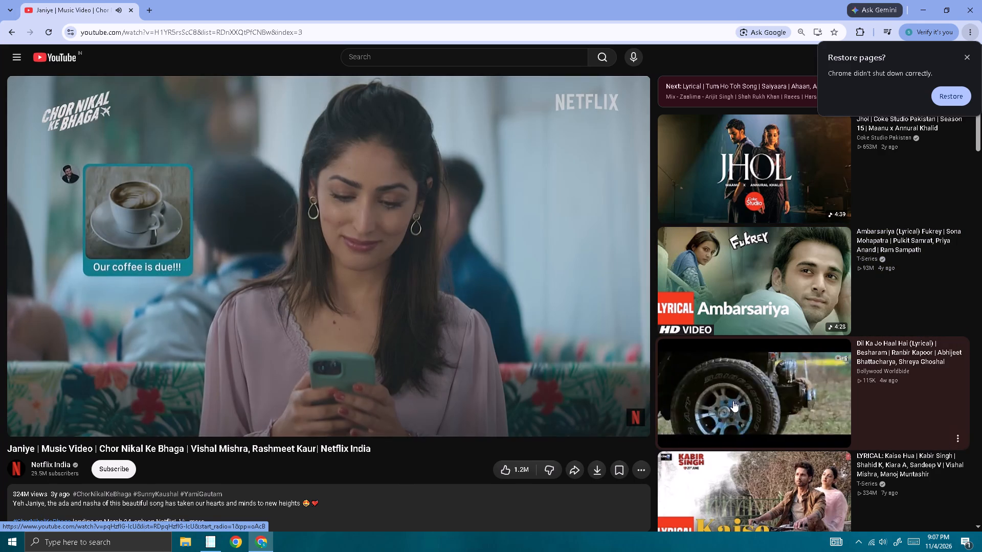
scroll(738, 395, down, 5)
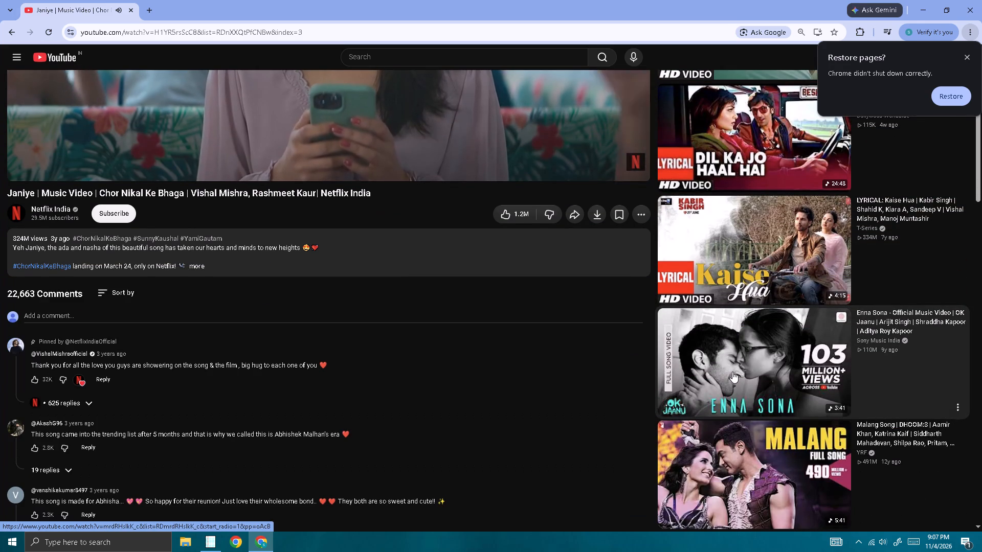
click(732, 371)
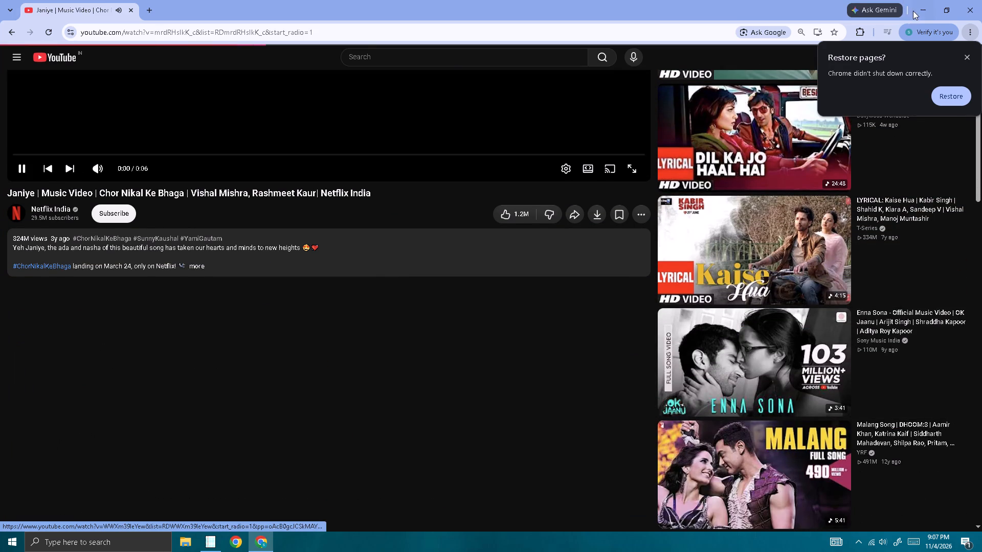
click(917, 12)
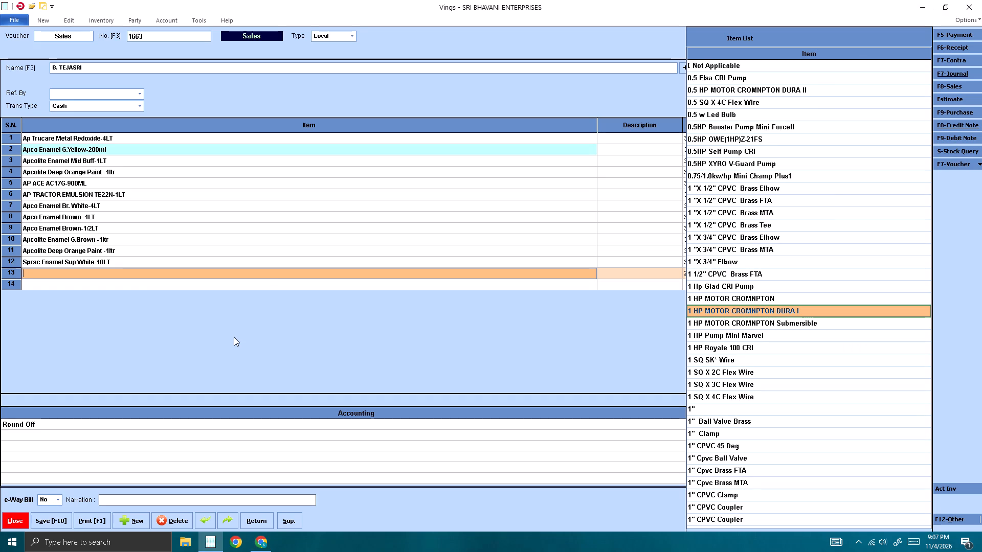
Add 200W Orbit Flood Light as the thirteenth item line with quantity 4 at the default rate.
click(347, 228)
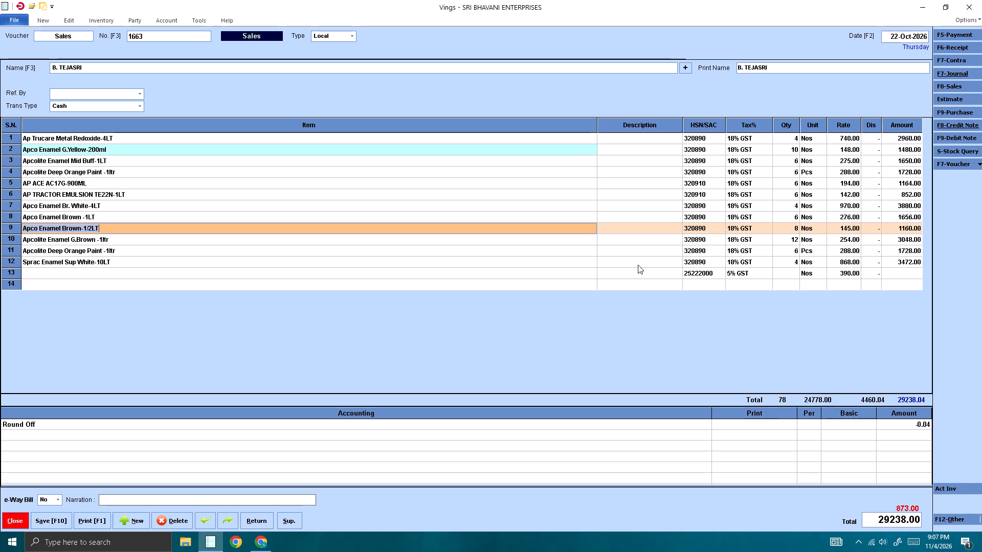
click(369, 274)
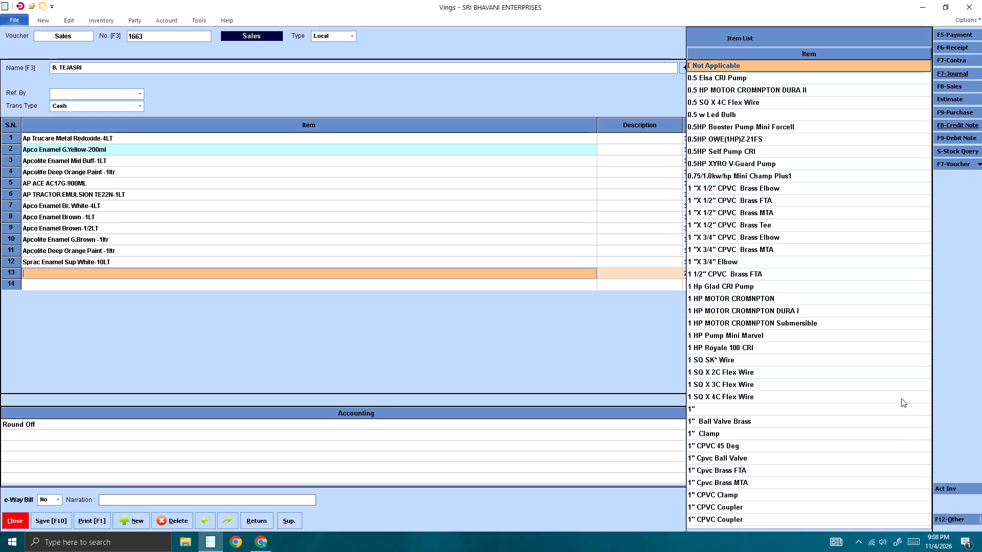
key(Down)
key(Down)
key(Down)
key(Down)
key(Down)
key(Down)
key(Down)
key(Down)
key(Down)
key(Down)
key(Down)
key(Down)
key(Down)
key(Down)
key(Down)
key(Down)
key(Down)
key(Down)
key(Down)
key(Down)
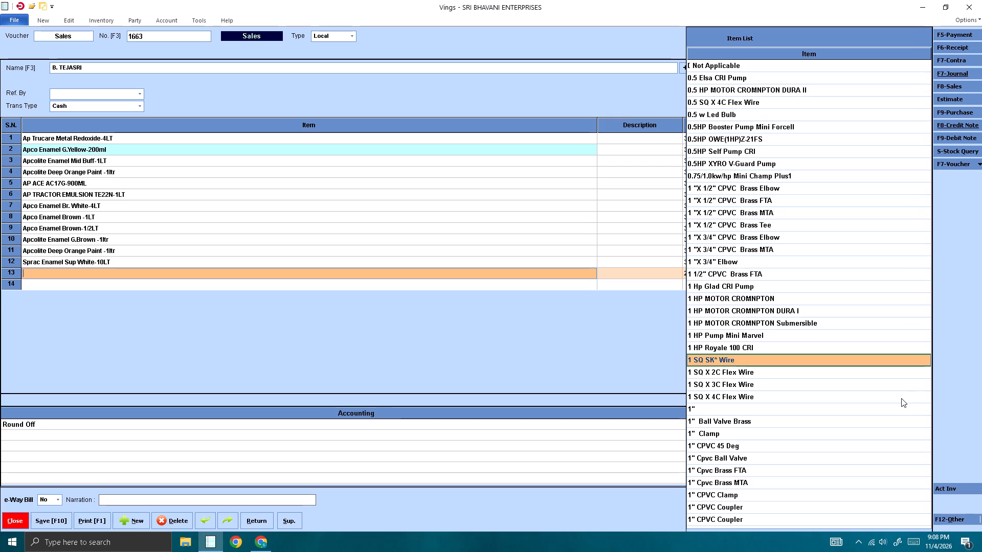
text(200)
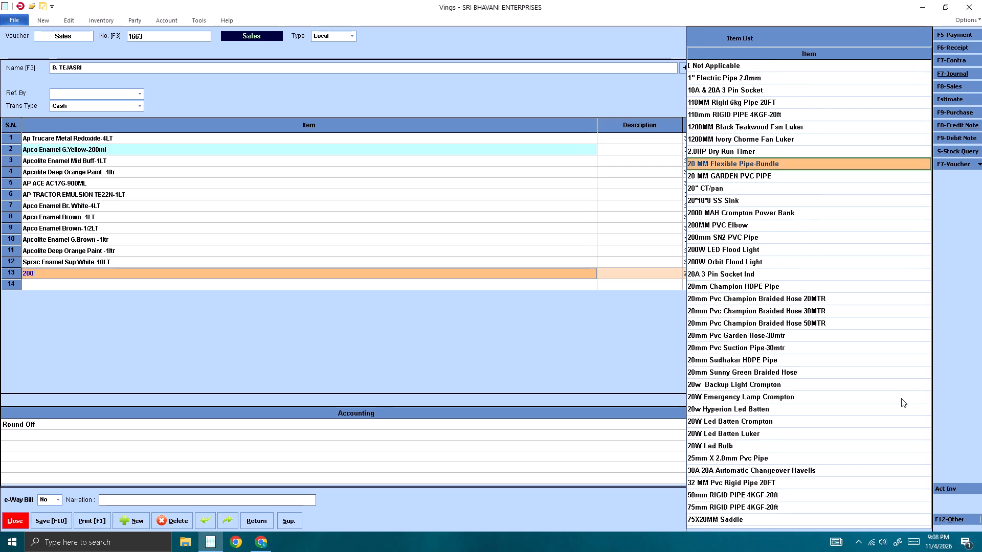
text(w)
key(space)
key(space)
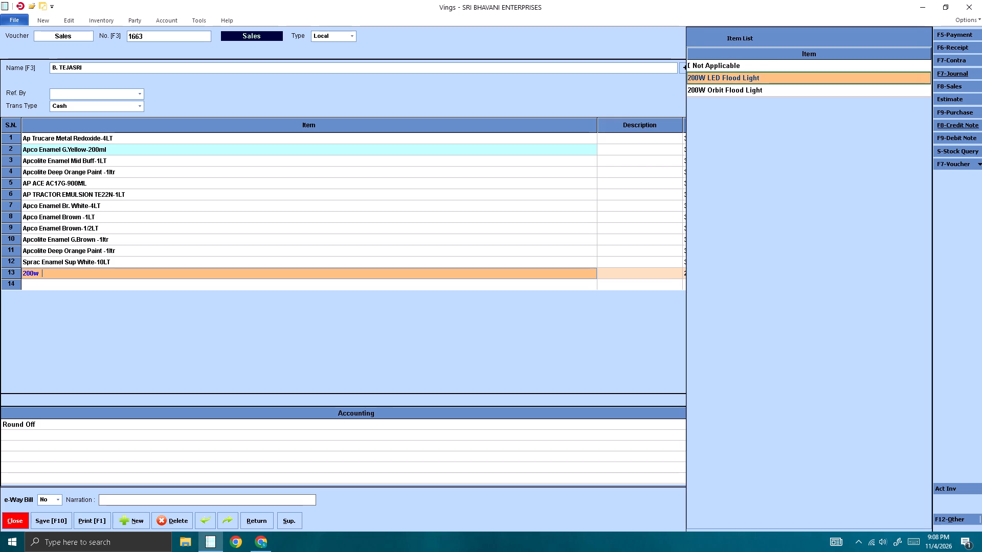
key(Down)
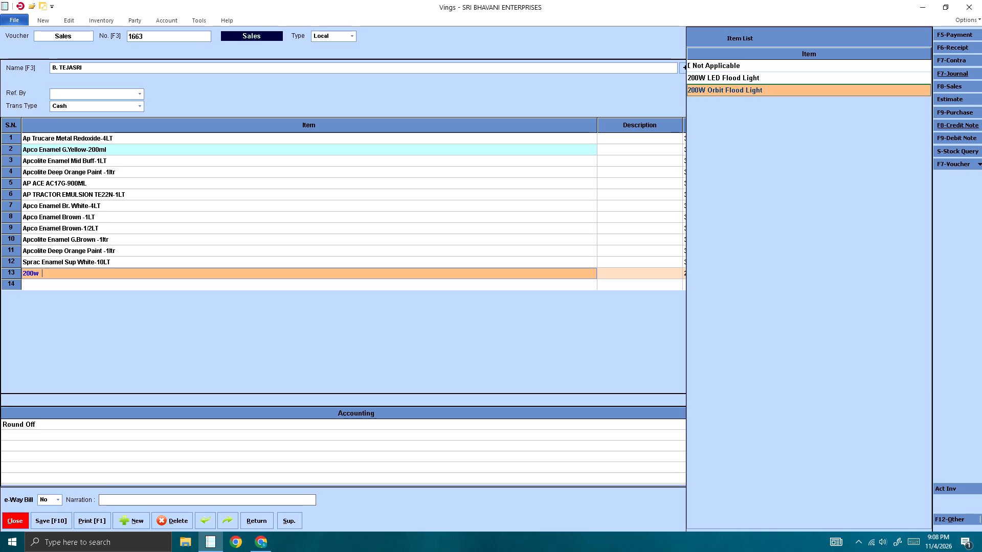
key(Return)
key(Return)
key(Return)
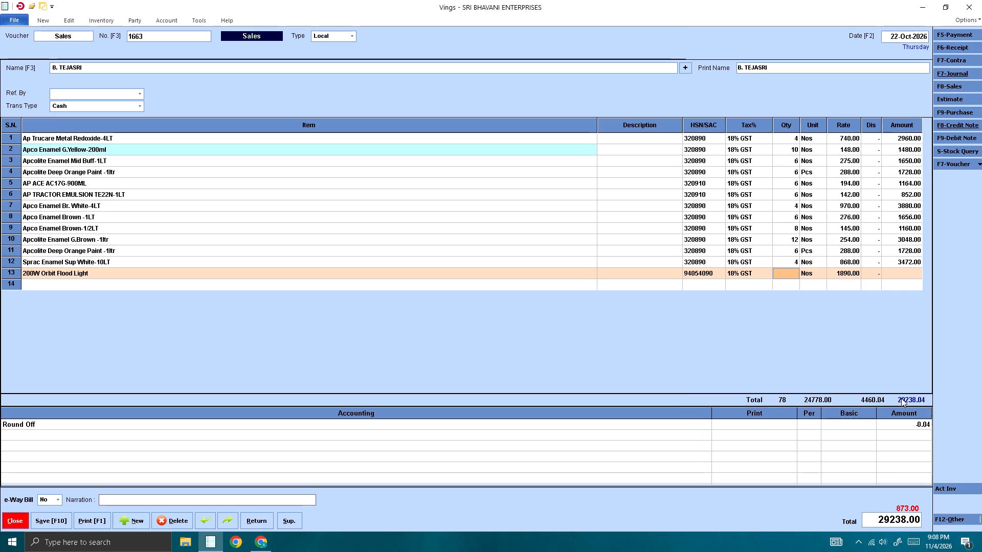
key(4)
key(Return)
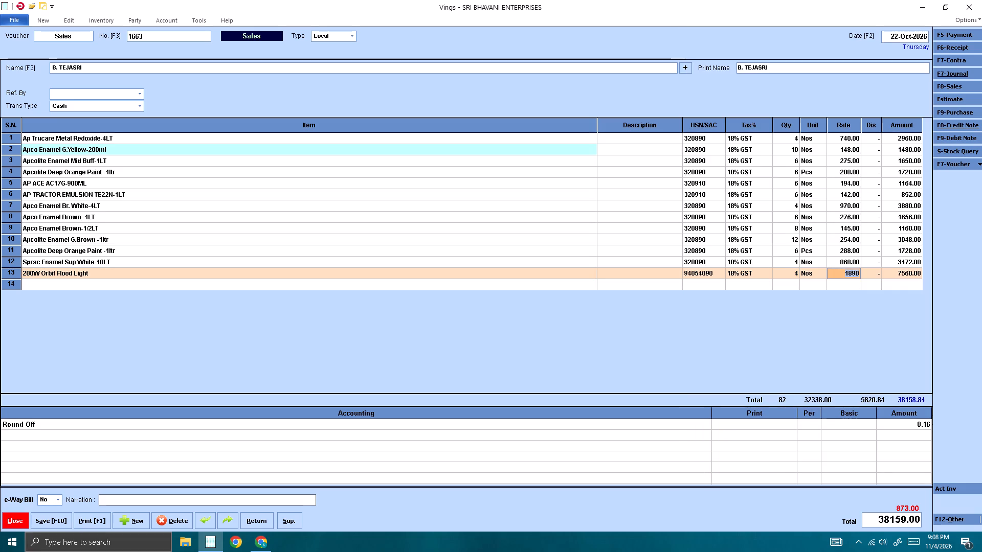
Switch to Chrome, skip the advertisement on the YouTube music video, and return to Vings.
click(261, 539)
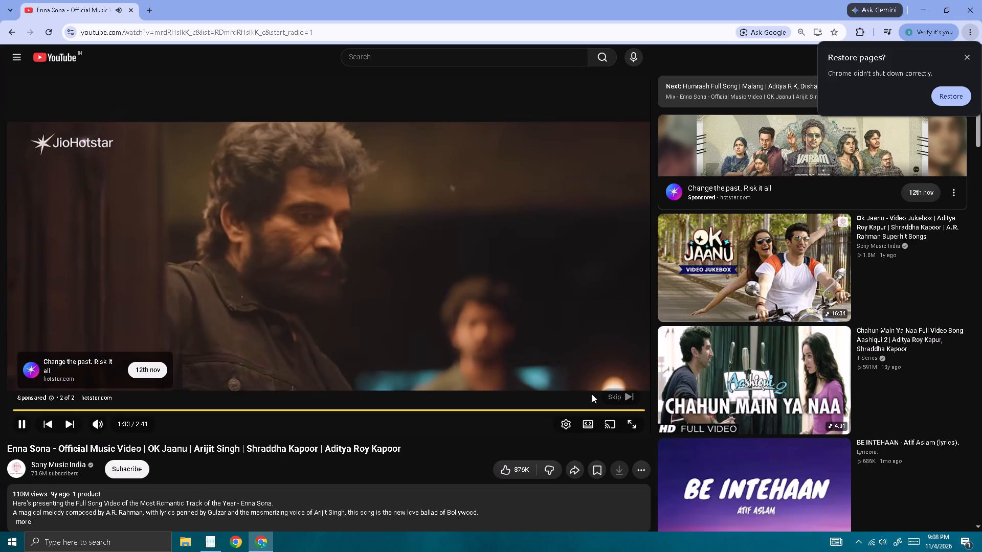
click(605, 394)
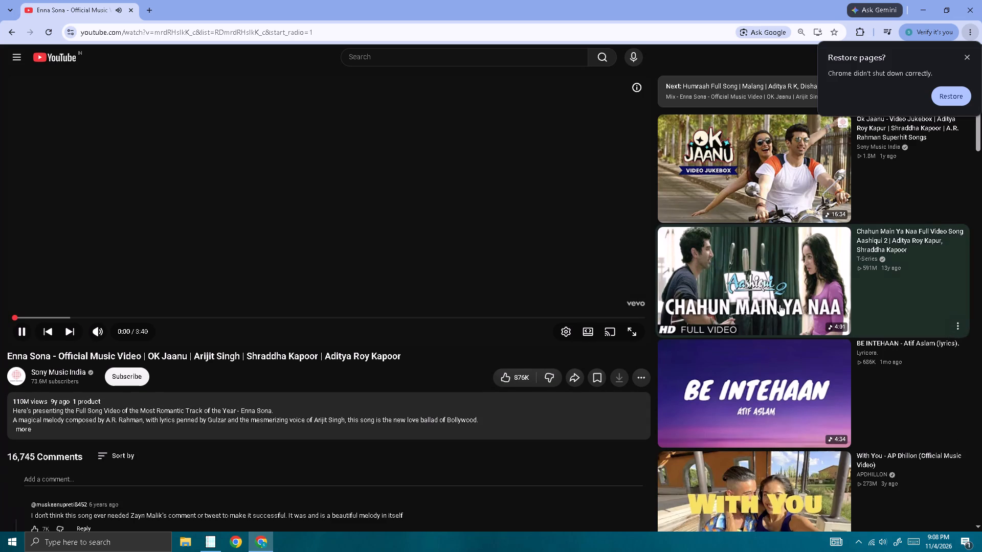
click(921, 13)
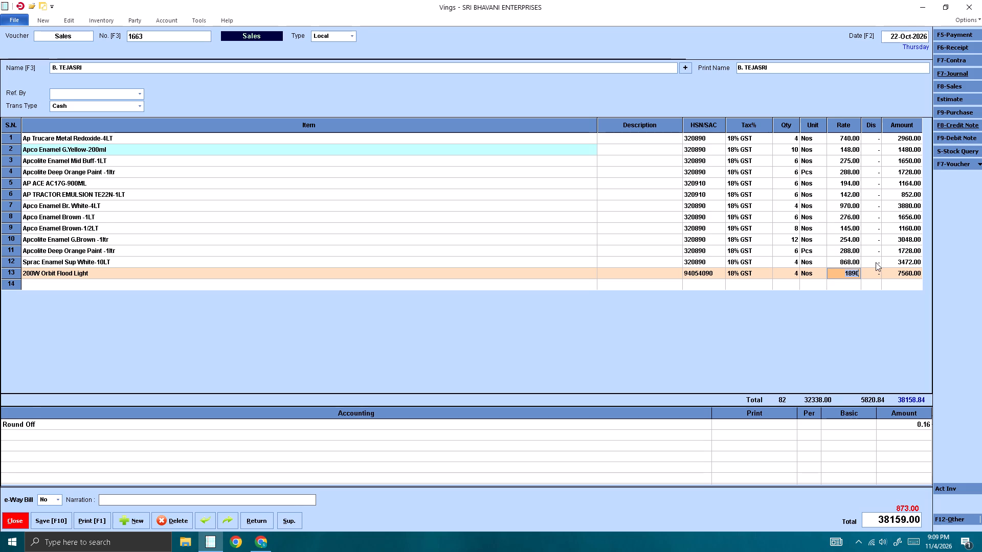
Replace the 200W Orbit Flood Light on the thirteenth line with 2.5 Sqmm Wire-90MTR Orbit at its default rate.
click(145, 275)
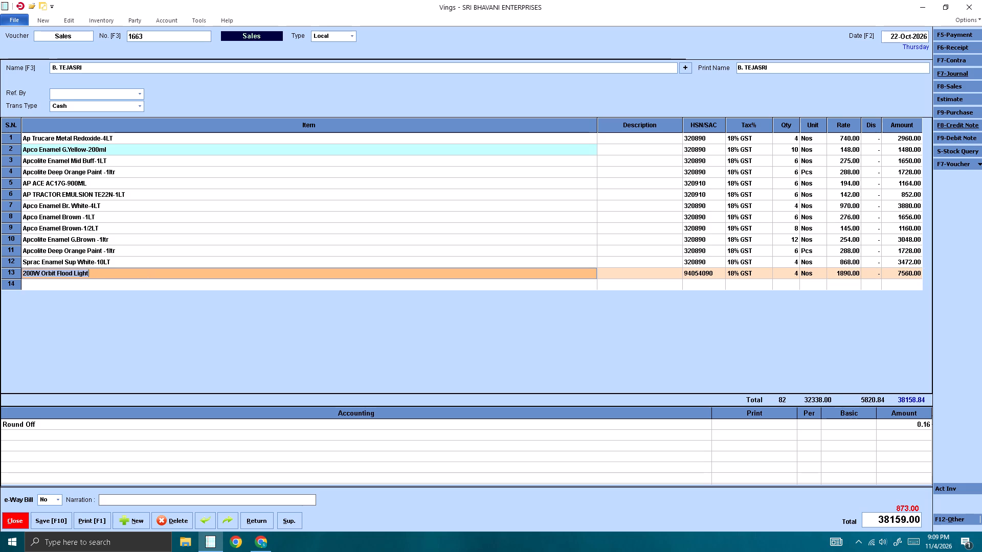
key(Return)
key(Return)
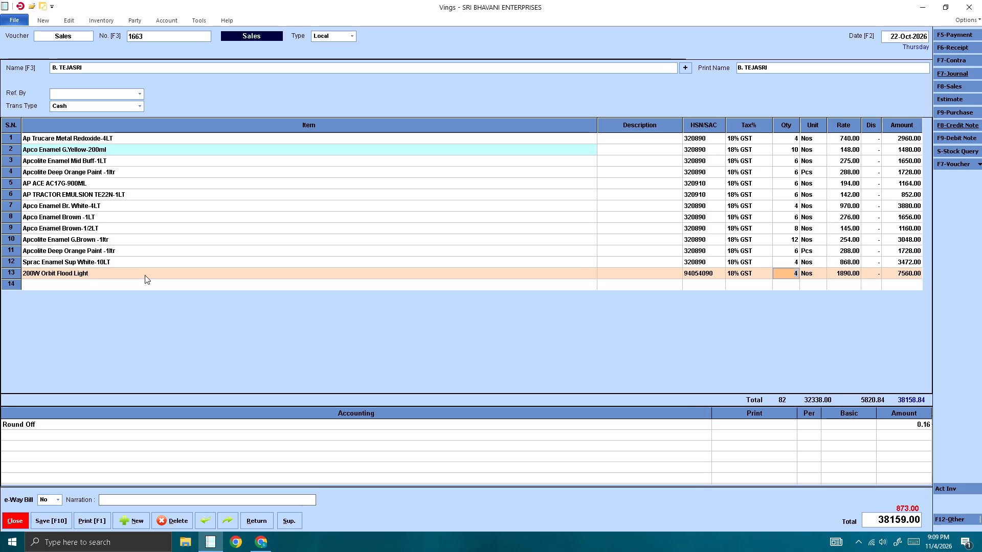
key(BackSpace)
key(BackSpace)
key(BackSpace)
key(BackSpace)
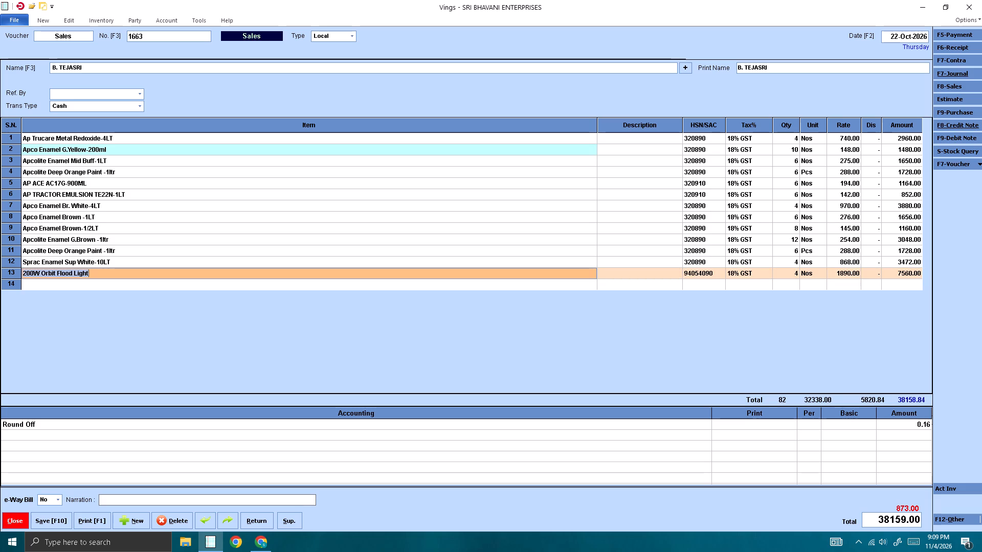
key(Delete)
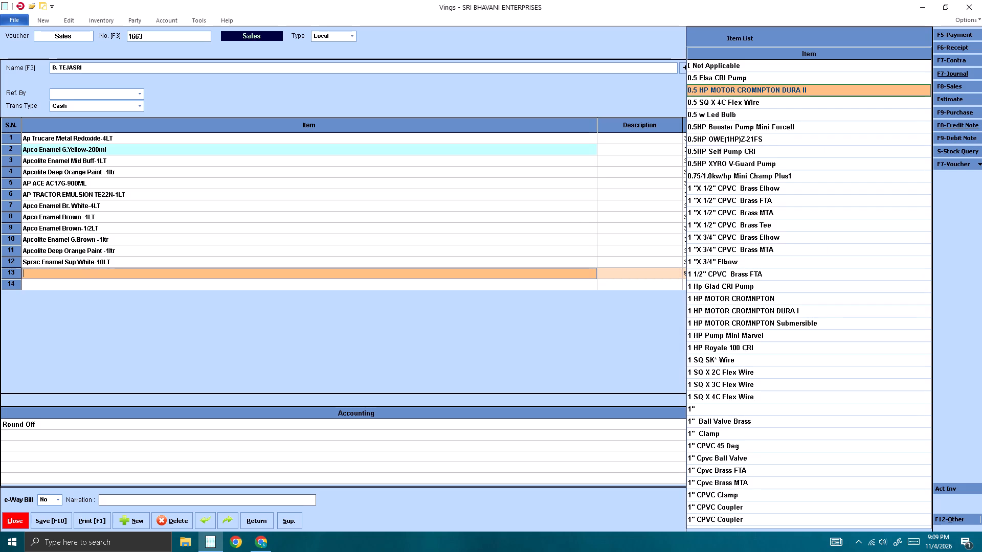
text(2.5sq)
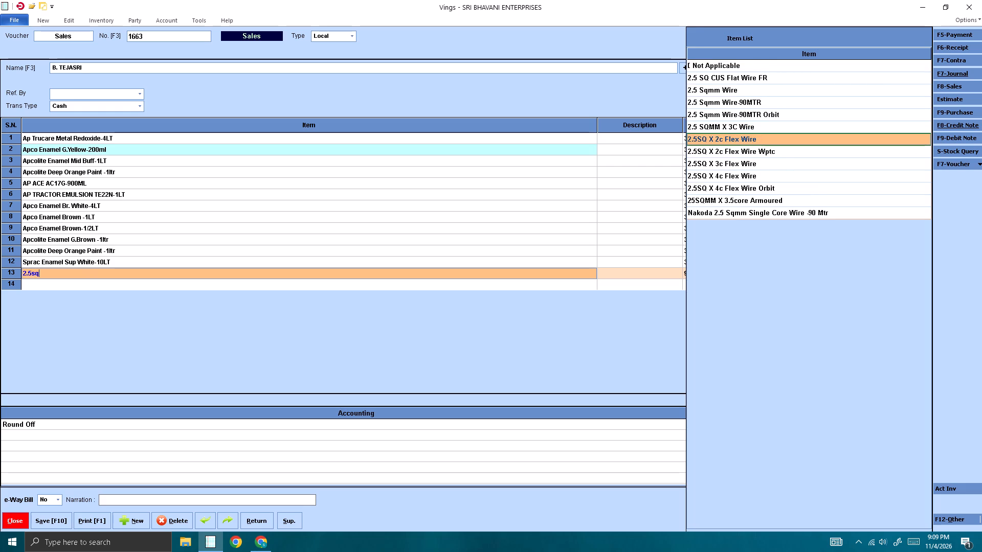
key(Up)
key(Up)
key(Return)
key(Return)
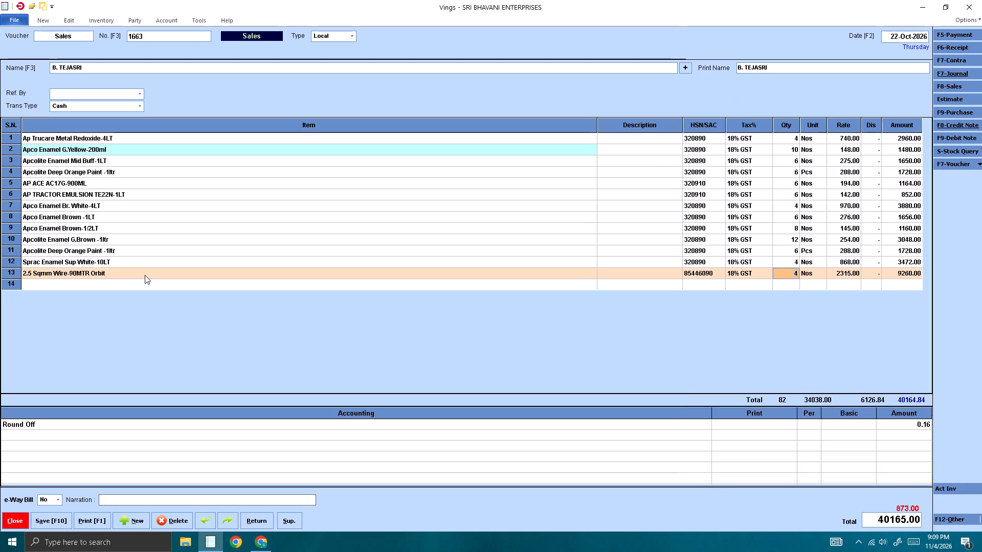
key(Return)
key(Return)
key(Return)
key(Return)
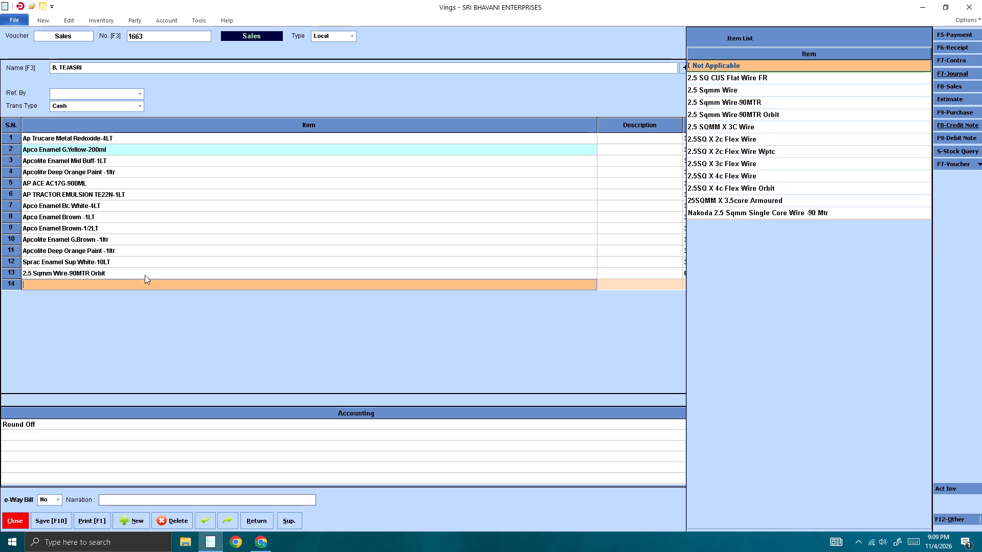
Add Insulation Tape as the fourteenth item line with quantity 50 at the default rate.
text(insulation)
key(space)
key(Return)
key(Return)
key(Return)
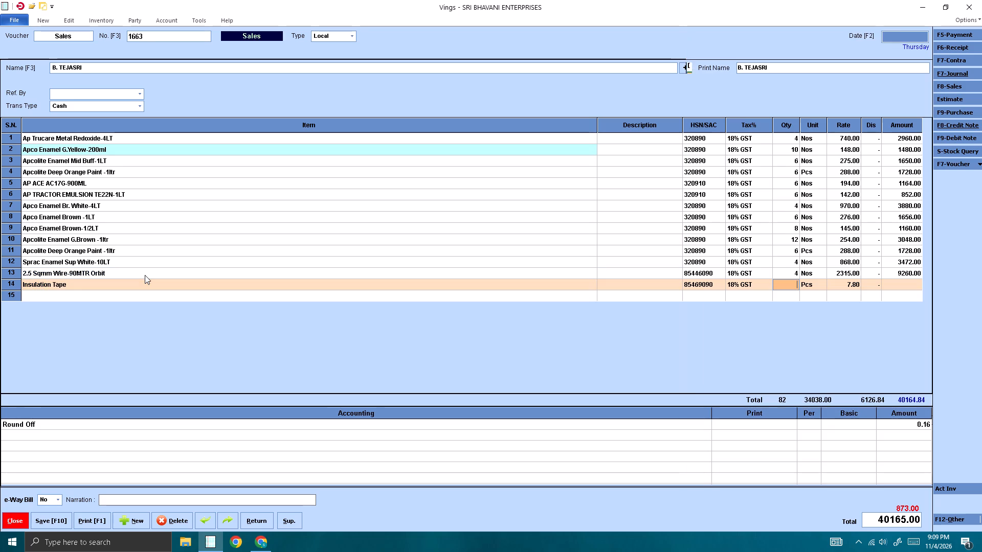
text(50)
key(Return)
key(Return)
key(Return)
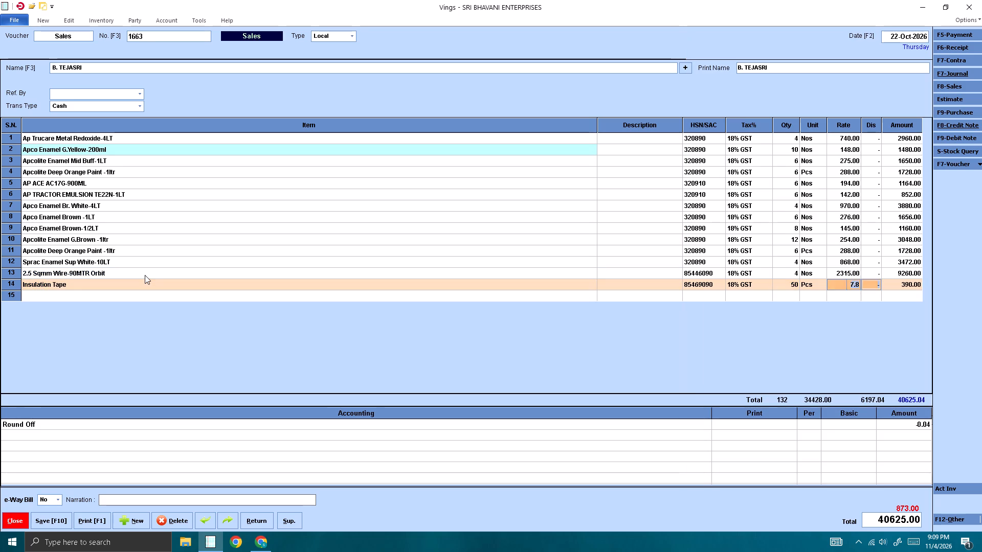
key(Return)
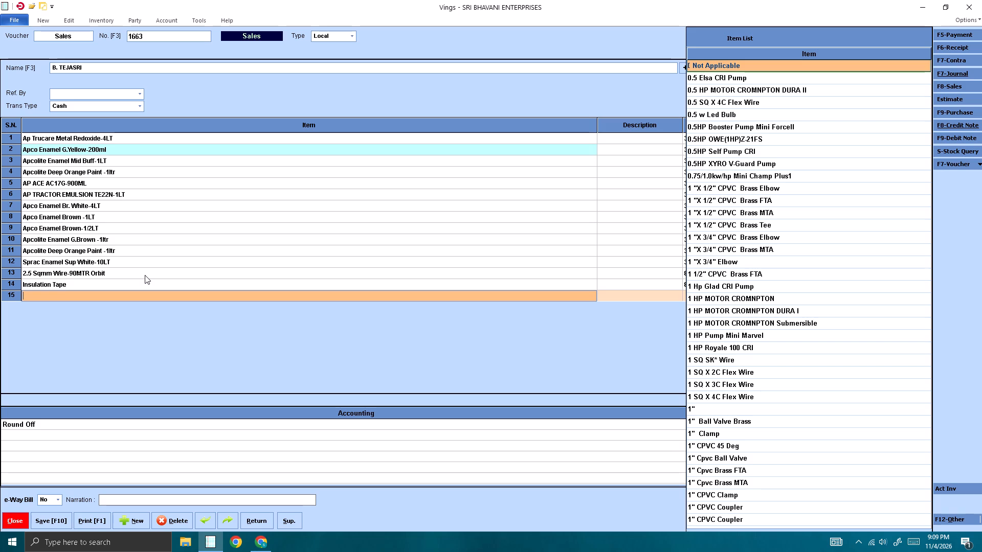
Add AP TRACTOR EMULSION TE22N-4LT as the fifteenth item line with quantity 4 at the default rate.
text(te22)
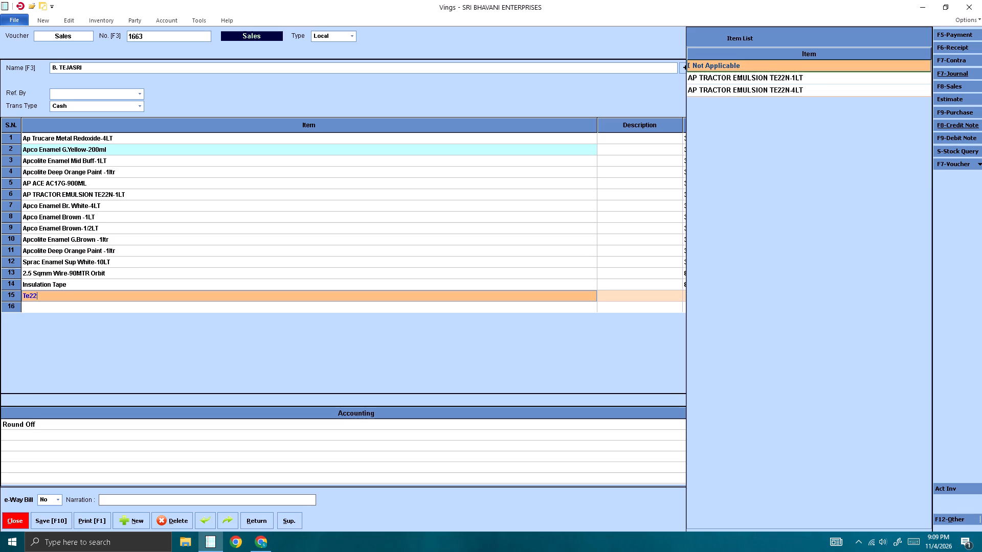
key(Down)
key(Down)
key(Return)
key(Return)
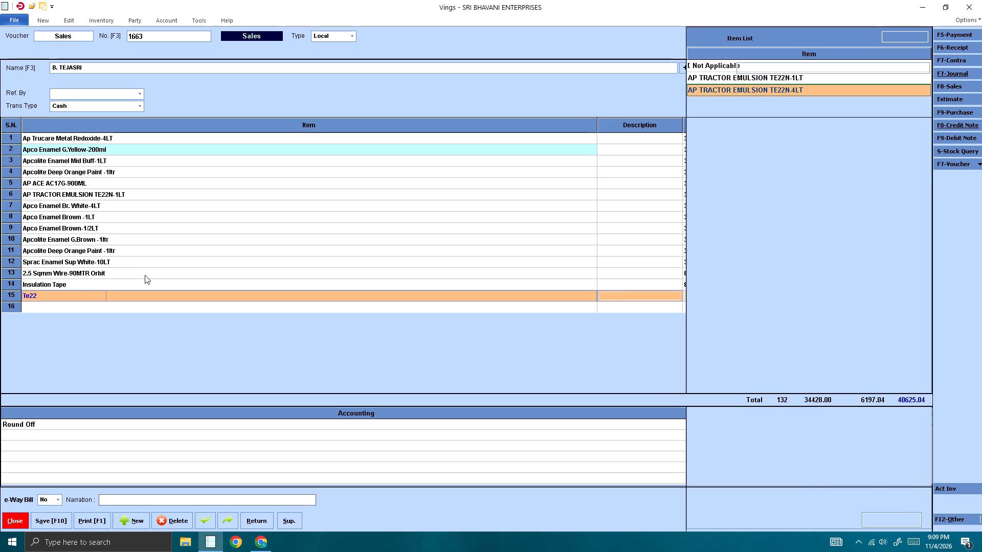
key(4)
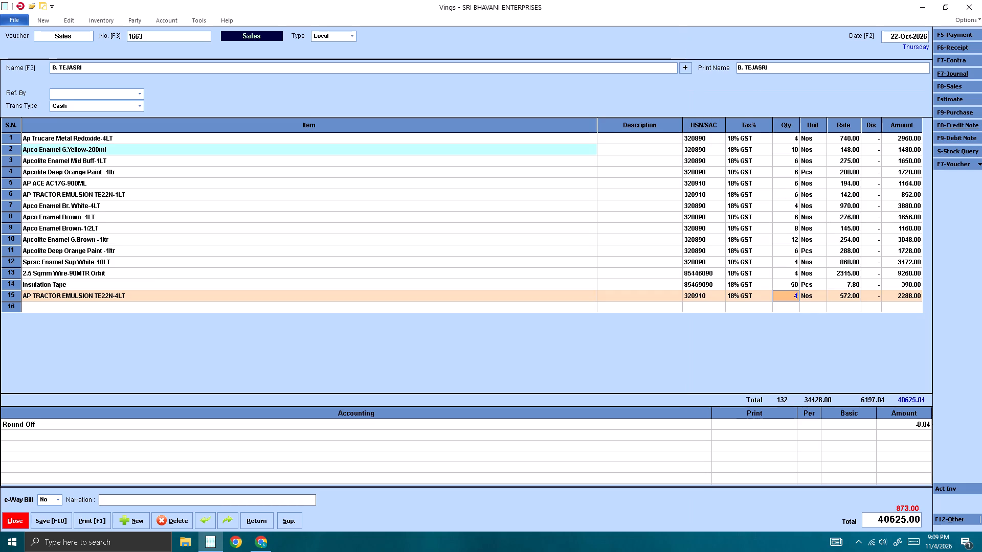
key(Return)
key(Return)
key(Return)
key(Return)
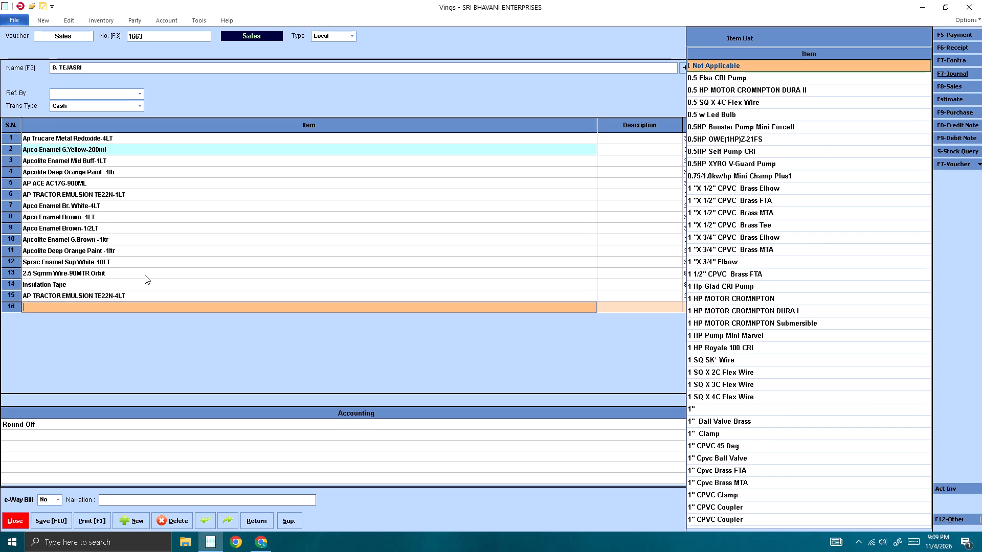
Add Tractor Sprac Emulsion -4LT as the sixteenth item line with quantity 8 at the default rate.
text(tractor)
key(Up)
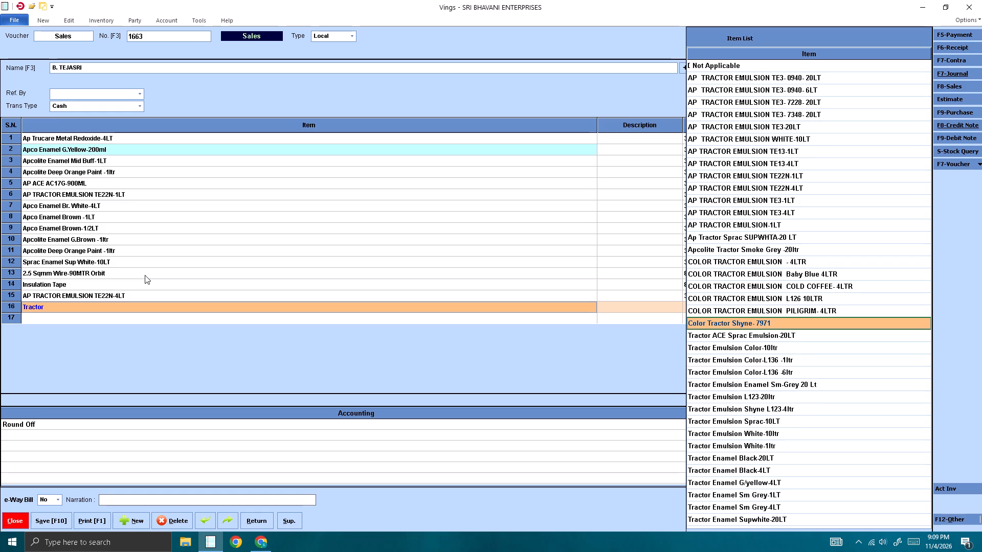
key(space)
text(sp)
key(Down)
key(Down)
key(Down)
key(Down)
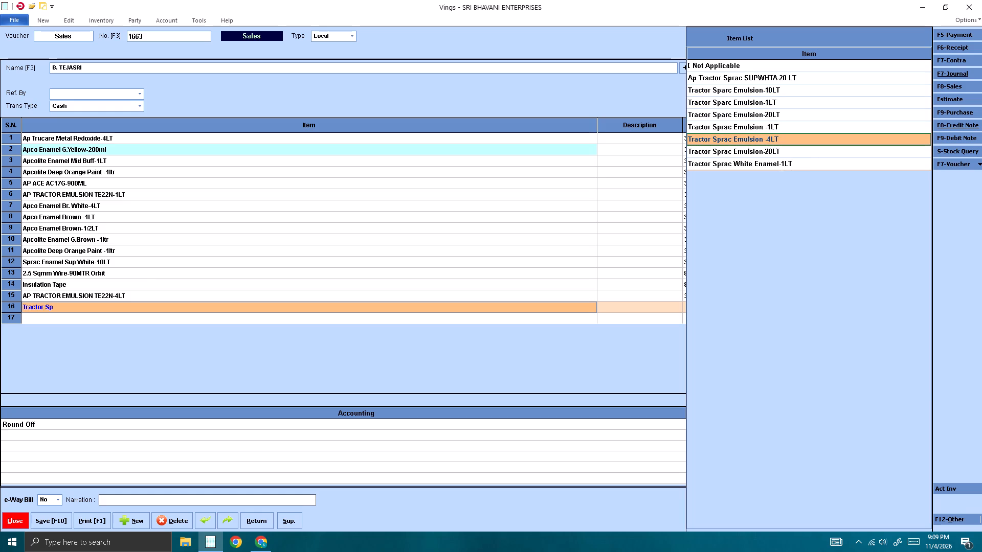
key(Return)
key(Return)
key(Return)
key(8)
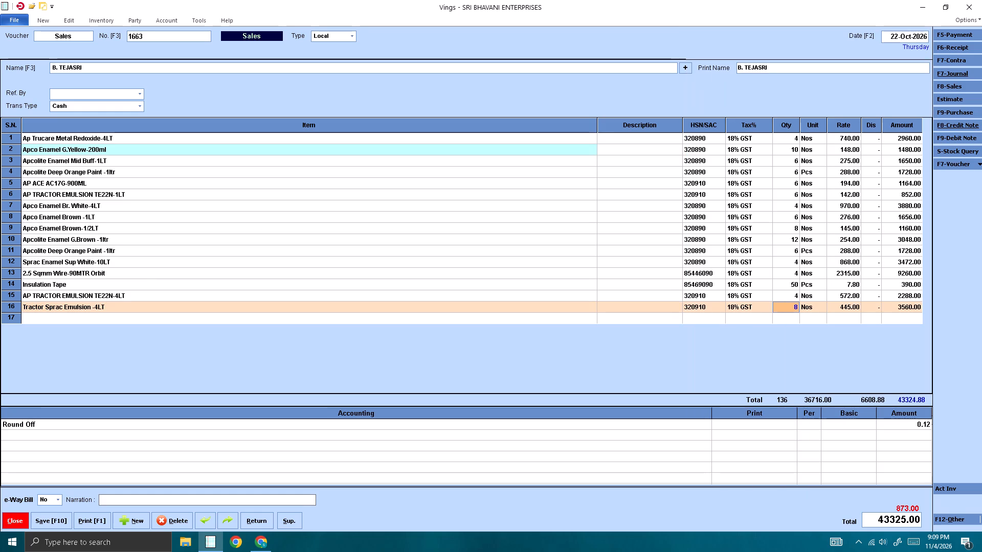
key(Return)
key(Return)
key(Return)
key(Return)
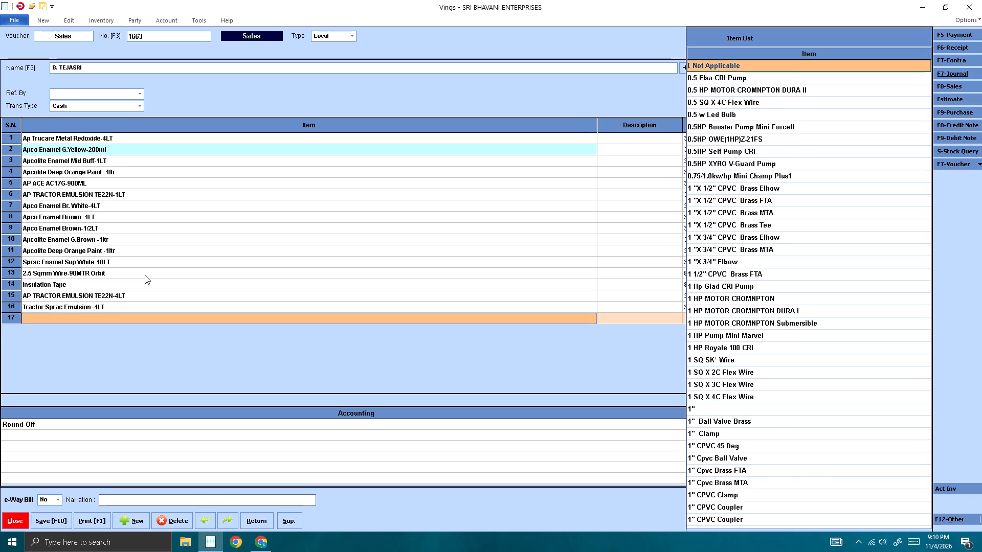
Add AP AC21G -3.6LT as the seventeenth item line with quantity 3 at the default rate.
text(ac)
text(21g)
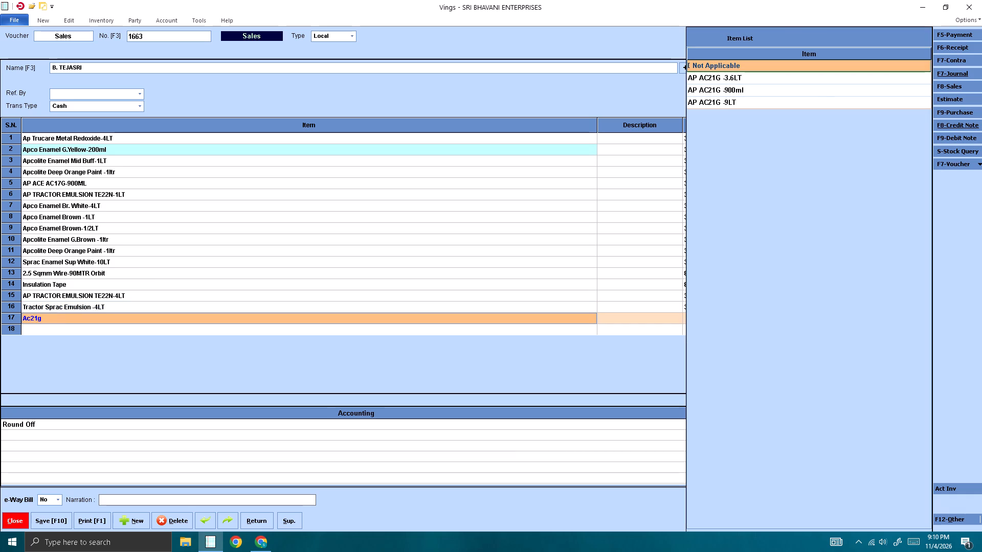
key(Down)
key(Down)
key(Down)
key(Up)
key(Up)
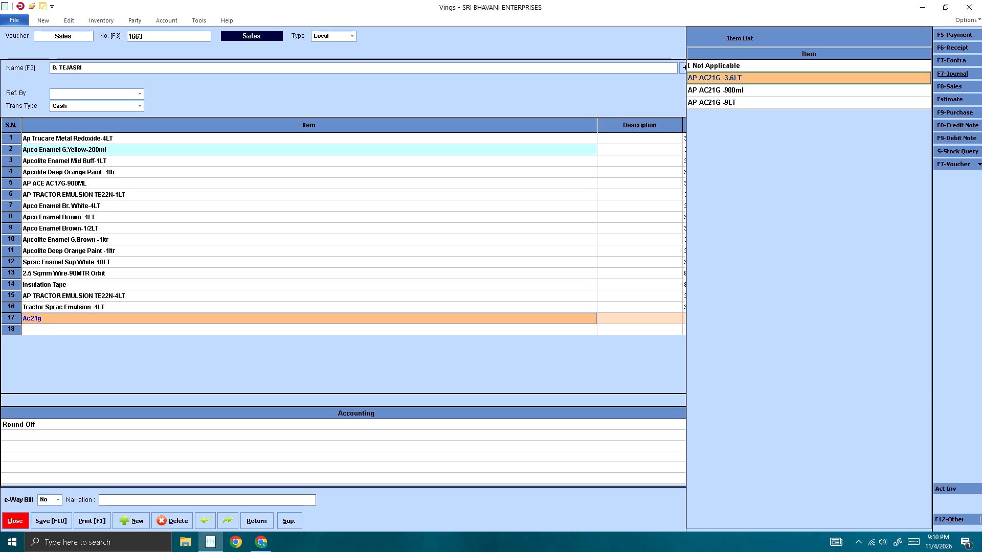
key(Return)
key(Return)
key(4)
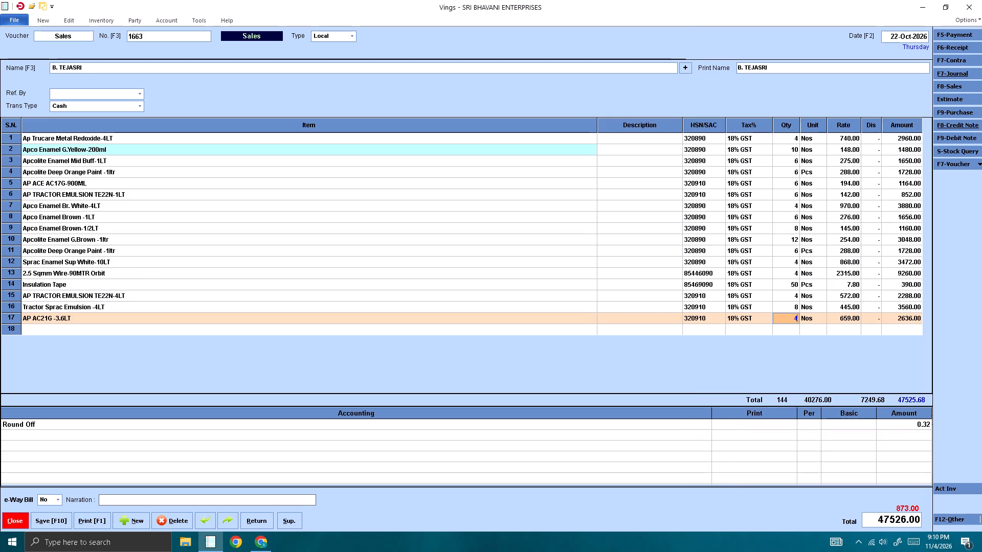
key(Return)
key(BackSpace)
key(BackSpace)
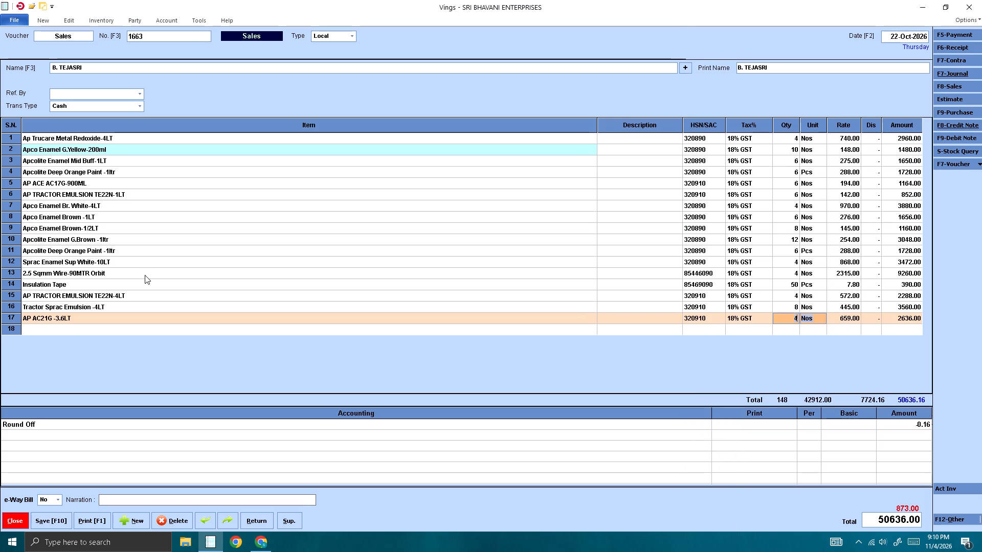
key(3)
key(Return)
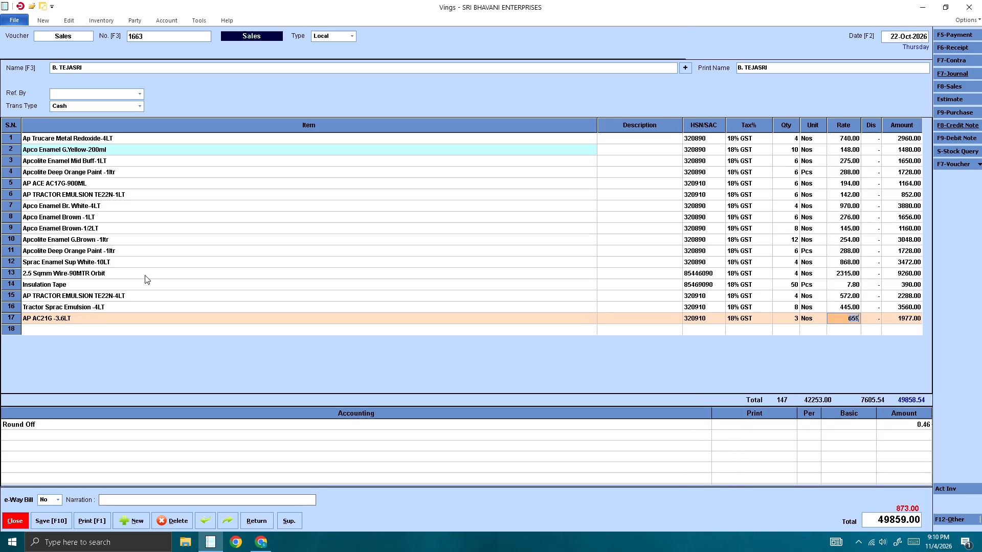
Save sales voucher 1663 and close it.
click(48, 528)
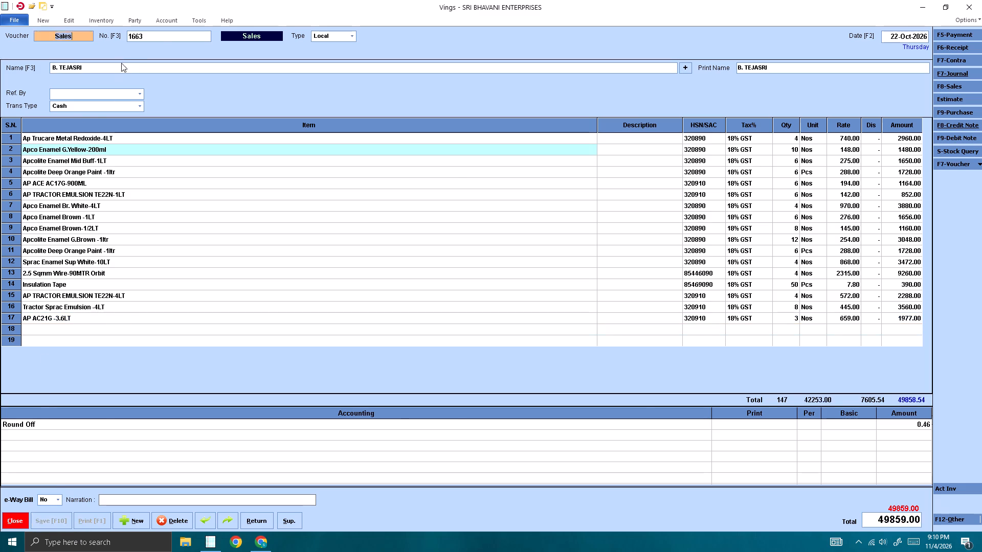
click(30, 519)
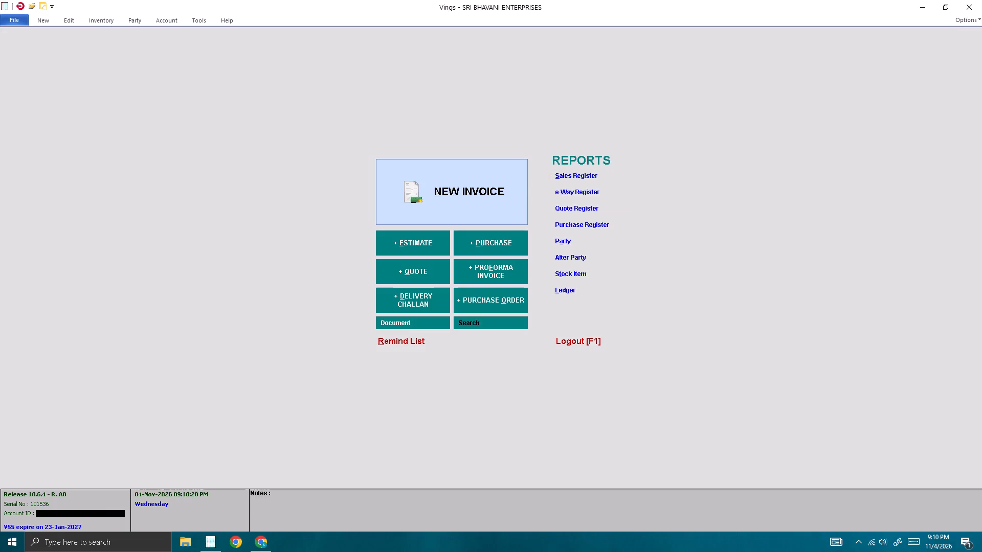
Show the Sales Register from 01-Oct-2026 with the end date left at 04-Nov-2026.
click(567, 180)
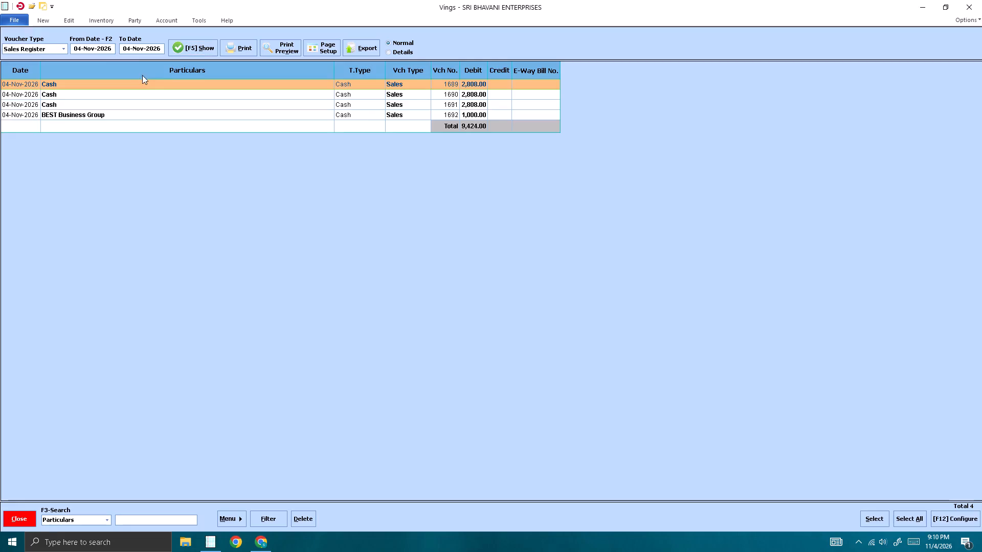
click(82, 49)
text(01)
key(Right)
key(Right)
key(Right)
key(Right)
key(BackSpace)
key(BackSpace)
key(BackSpace)
text(oct)
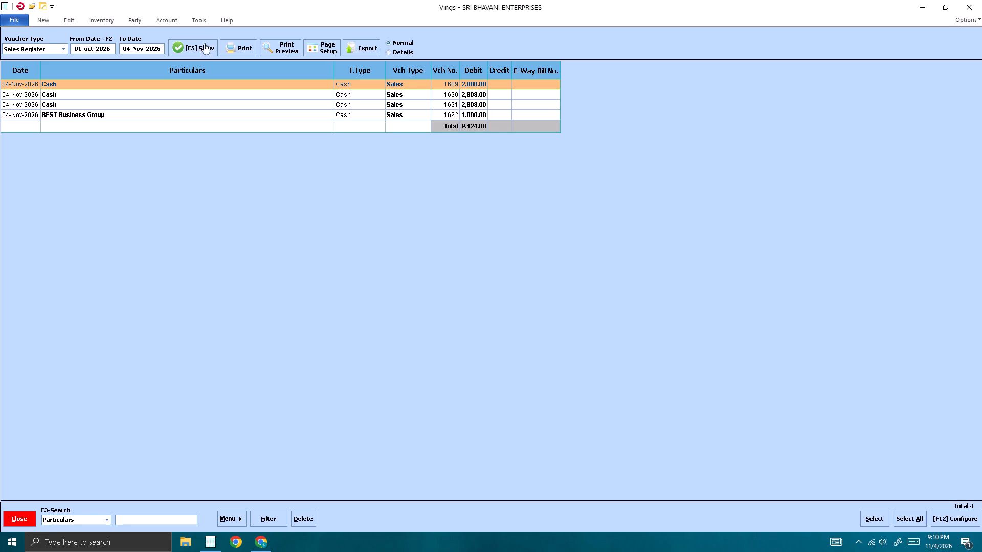
click(197, 40)
Examine the register's October entries, comparing dates, parties and amounts, to choose the next cash voucher to rework.
scroll(214, 231, down, 11)
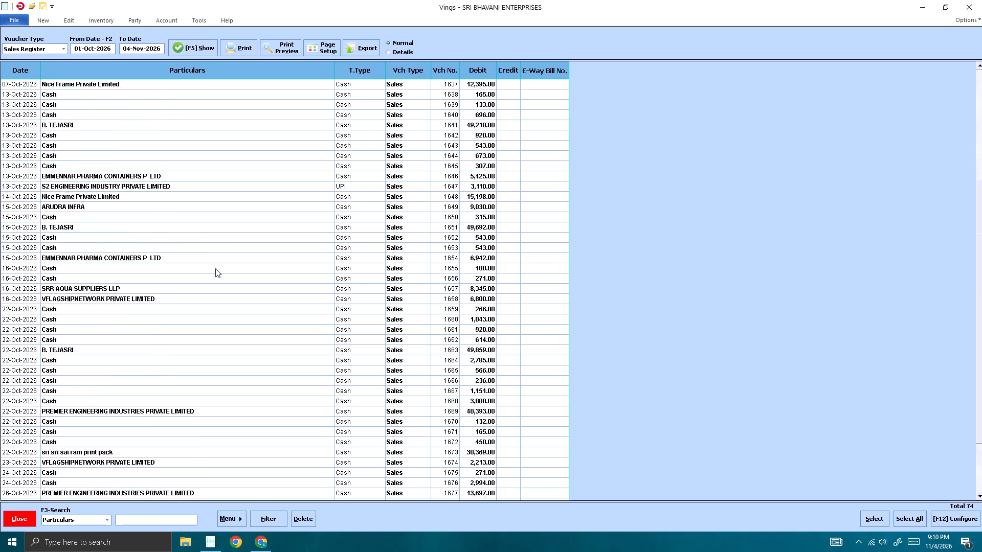
scroll(215, 268, down, 7)
scroll(76, 319, up, 7)
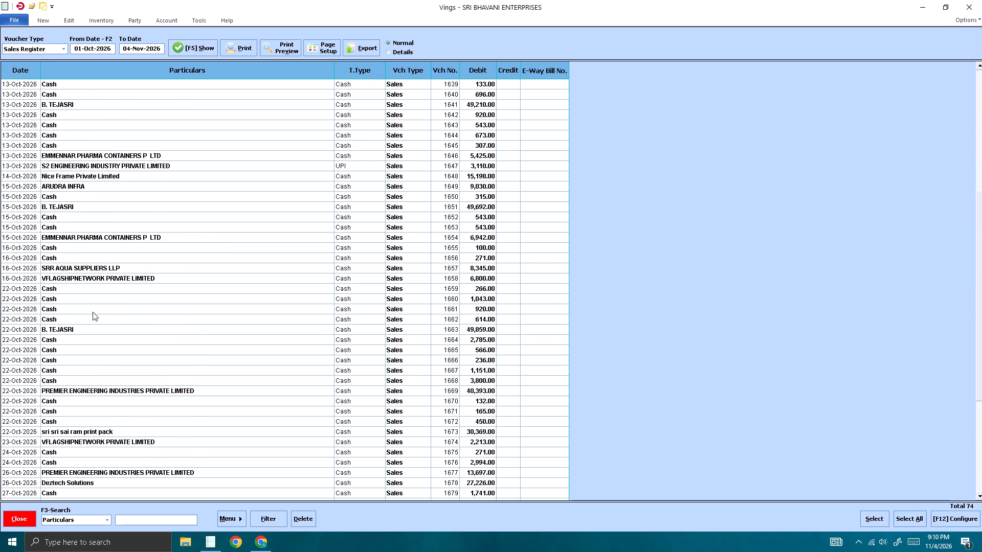
scroll(93, 312, up, 5)
scroll(103, 313, down, 13)
scroll(107, 551, down, 11)
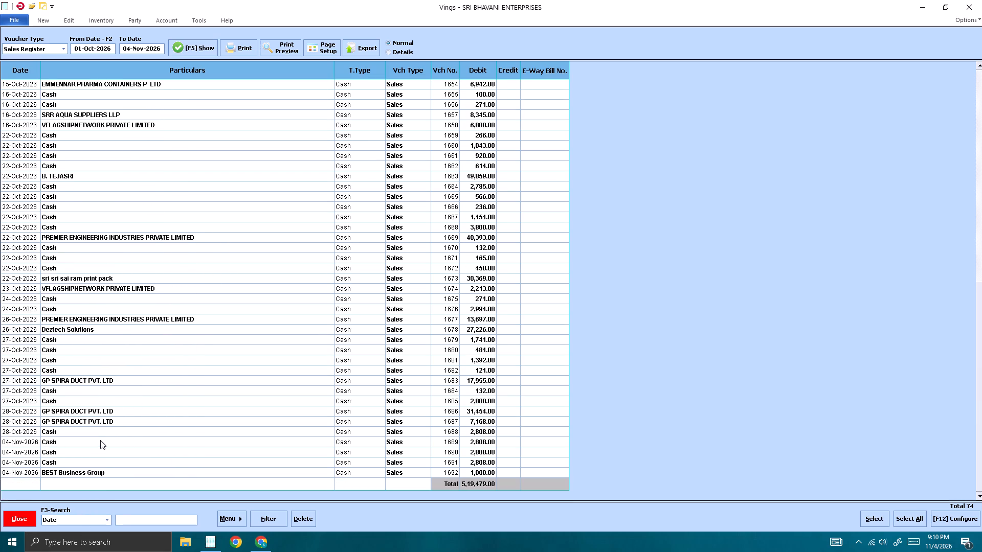
scroll(35, 364, up, 13)
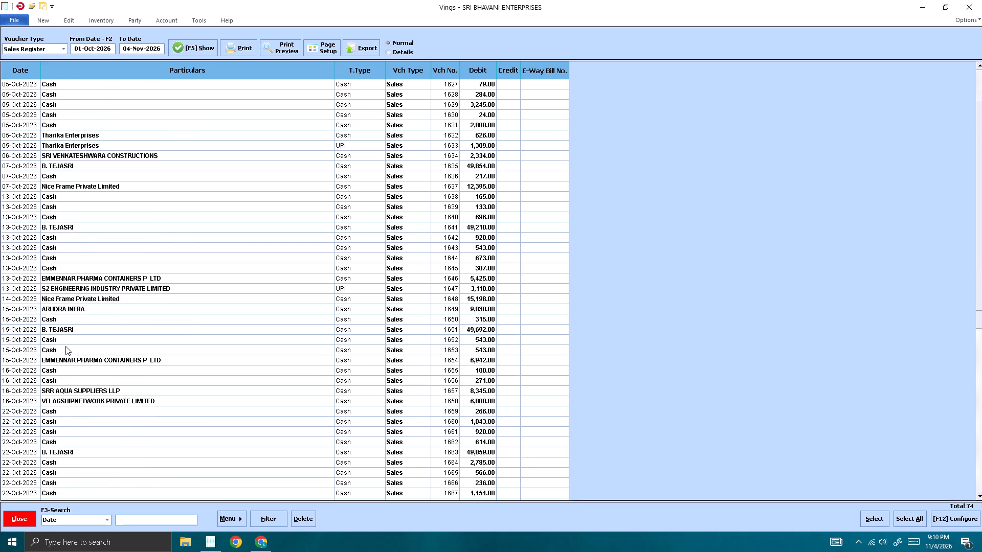
scroll(65, 346, up, 9)
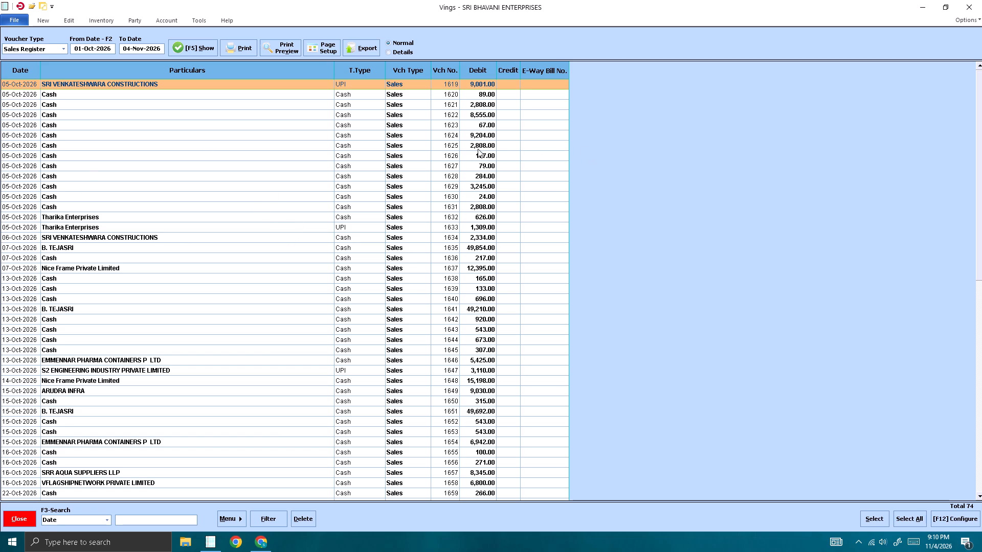
scroll(482, 145, up, 6)
scroll(70, 125, up, 8)
scroll(94, 79, up, 5)
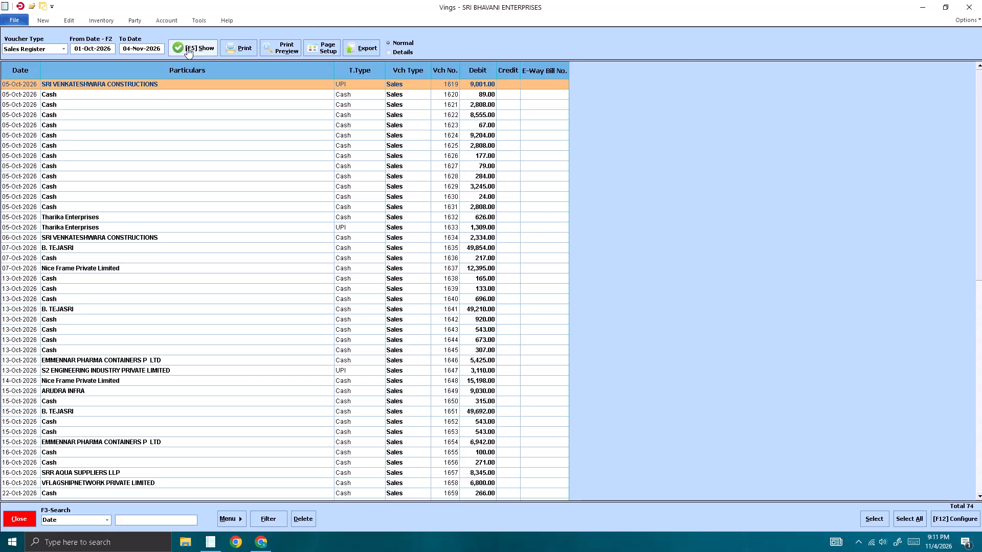
click(188, 47)
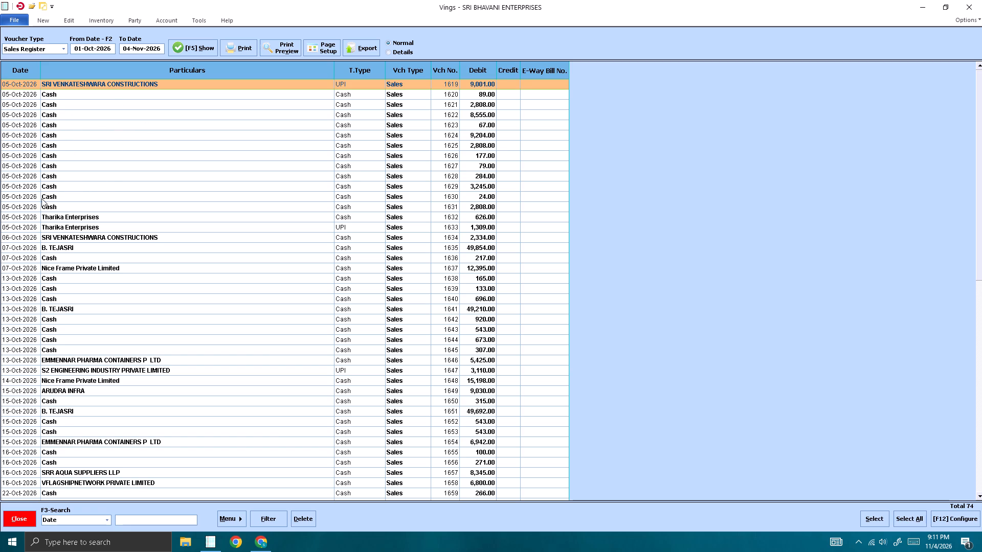
click(68, 124)
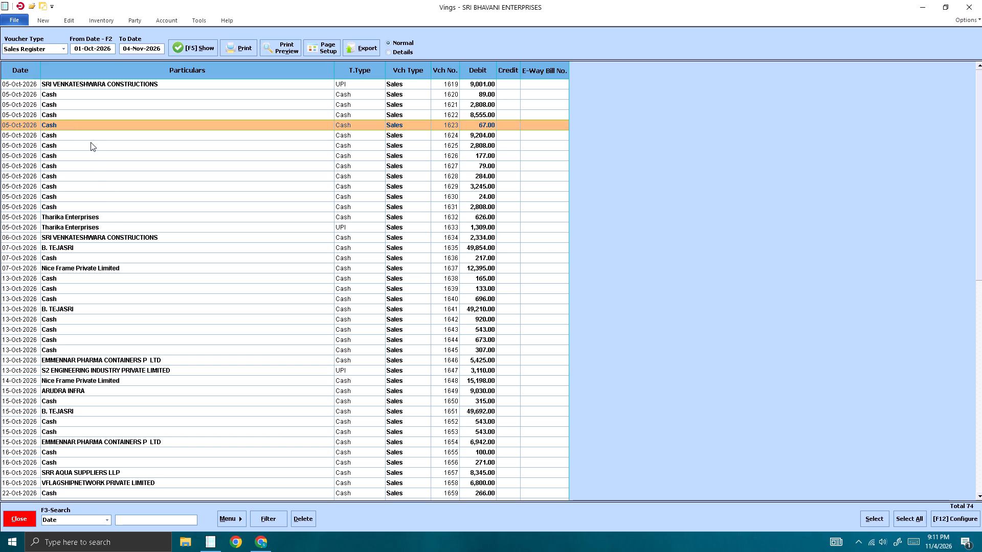
click(67, 114)
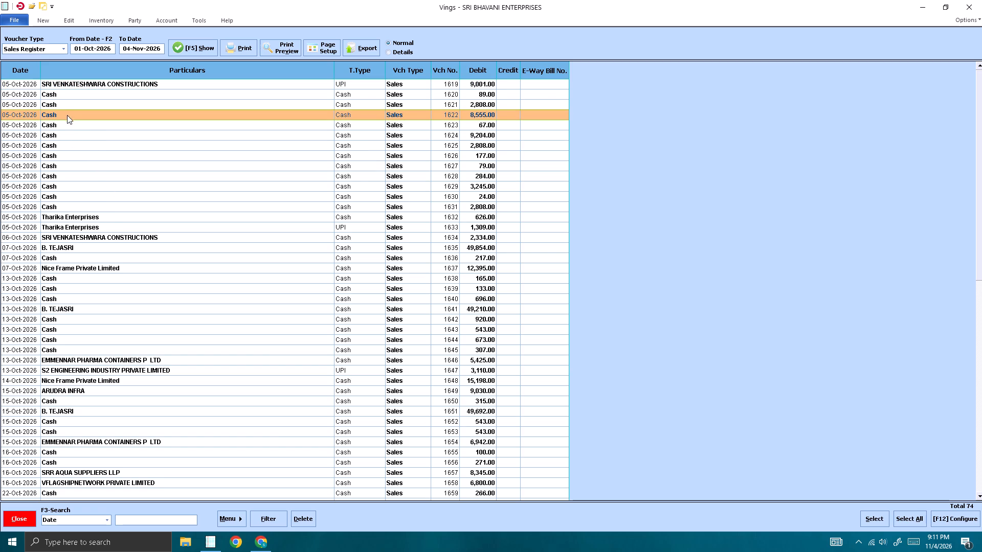
click(64, 156)
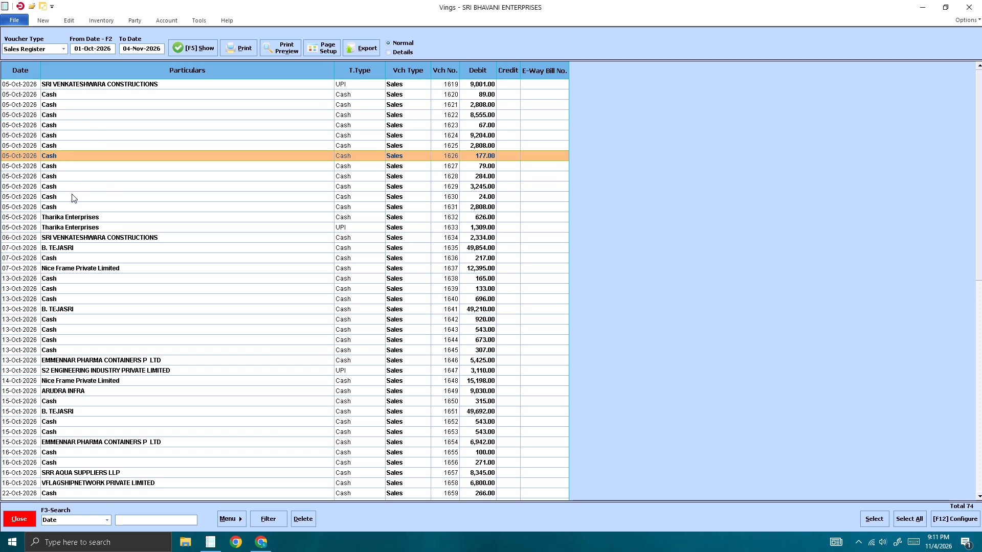
click(72, 201)
click(57, 106)
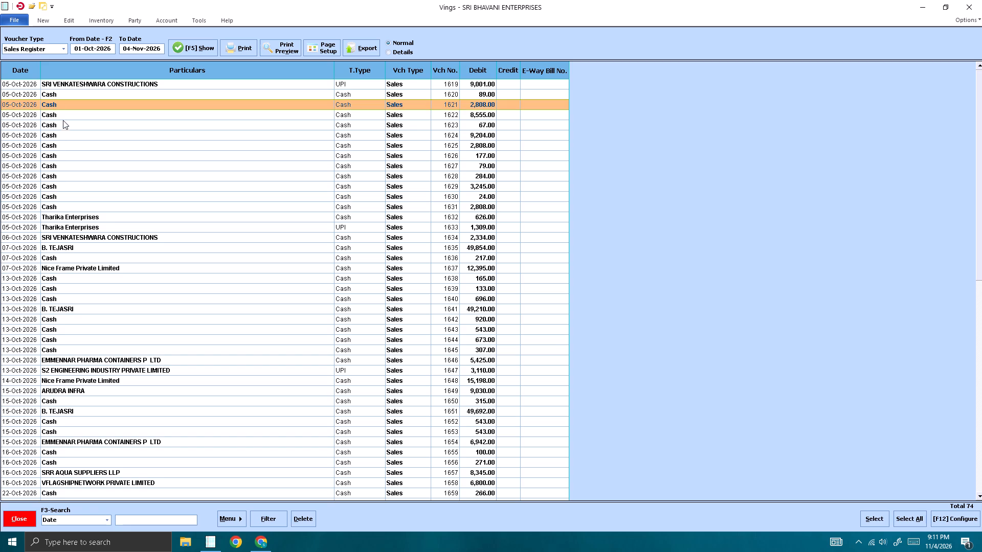
click(63, 120)
Open cash sales voucher 1622 dated 05-Oct-2026 from the register.
click(70, 117)
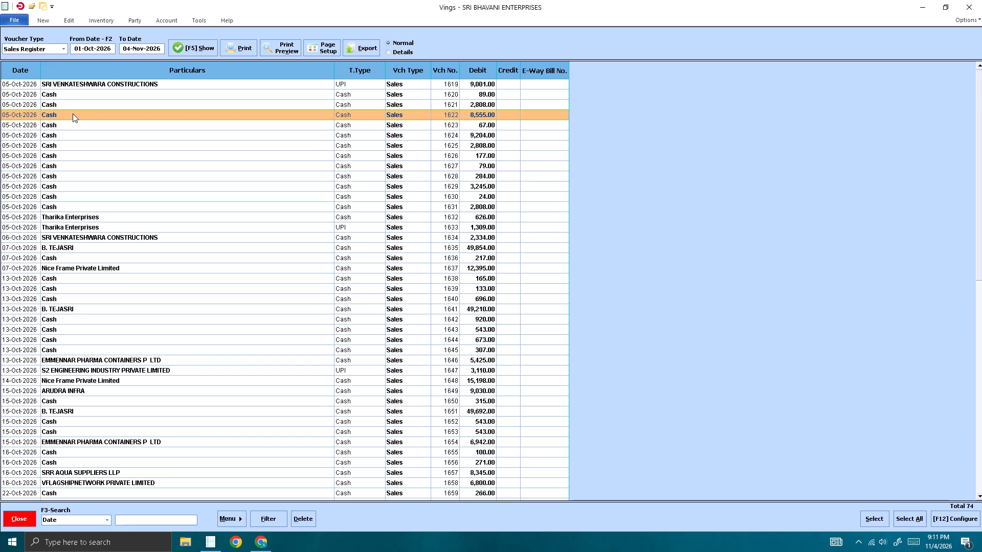
key(Return)
Replace Cash as the party on voucher 1622 with the customer ledger beginning with "Raj", keeping Trans Type Cash.
click(125, 71)
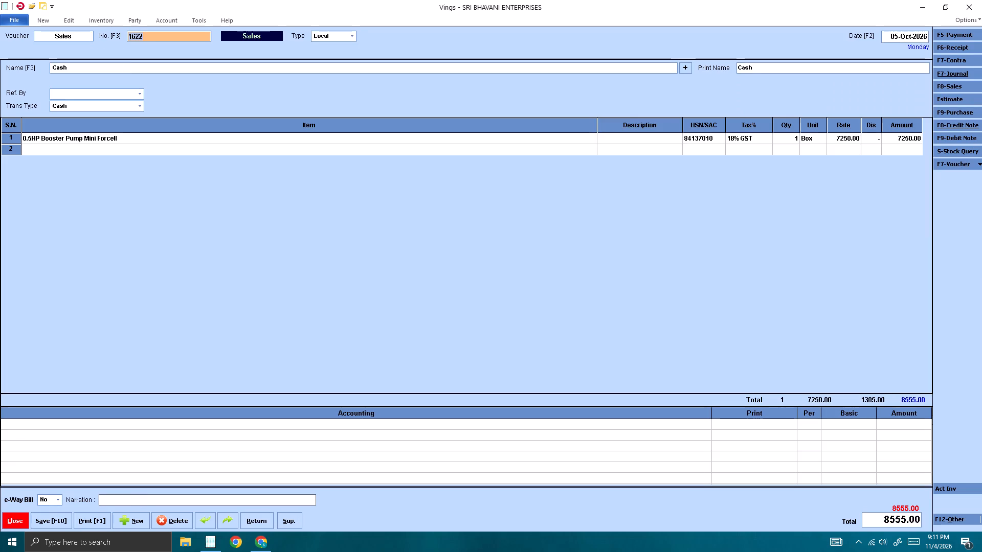
text(raj)
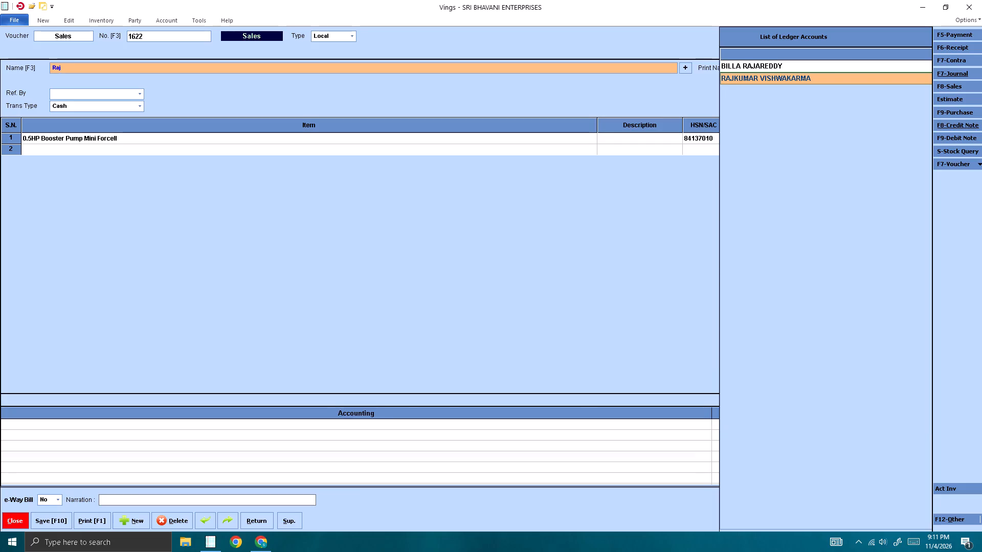
key(Return)
key(Return)
key(Return)
key(Return)
key(Return)
key(Return)
key(Return)
key(Return)
key(Return)
key(Return)
key(Return)
key(Tab)
key(Return)
key(Tab)
key(Return)
key(Tab)
key(Return)
key(Tab)
key(Return)
key(Tab)
key(Return)
key(Tab)
key(Return)
key(Tab)
key(Return)
key(Return)
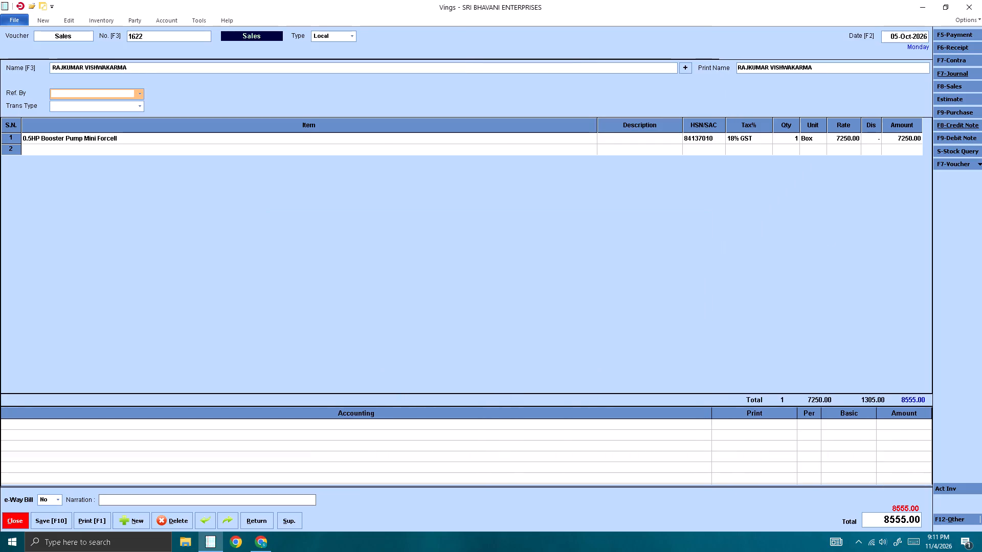
key(Return)
Replace the booster pump on line 1 of voucher 1622 with 3/4 CPVC Elbow, quantity 400.
key(Delete)
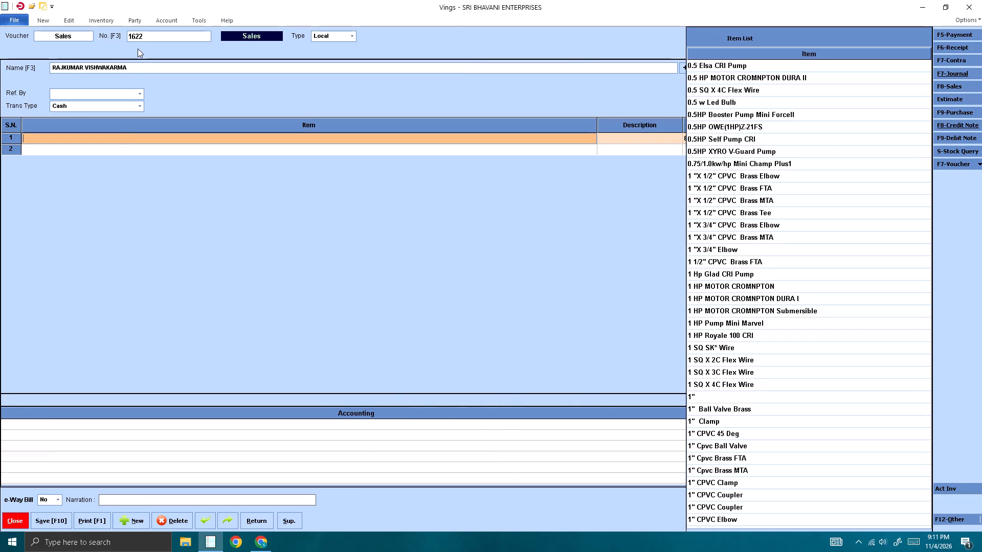
text(3/4" e)
key(BackSpace)
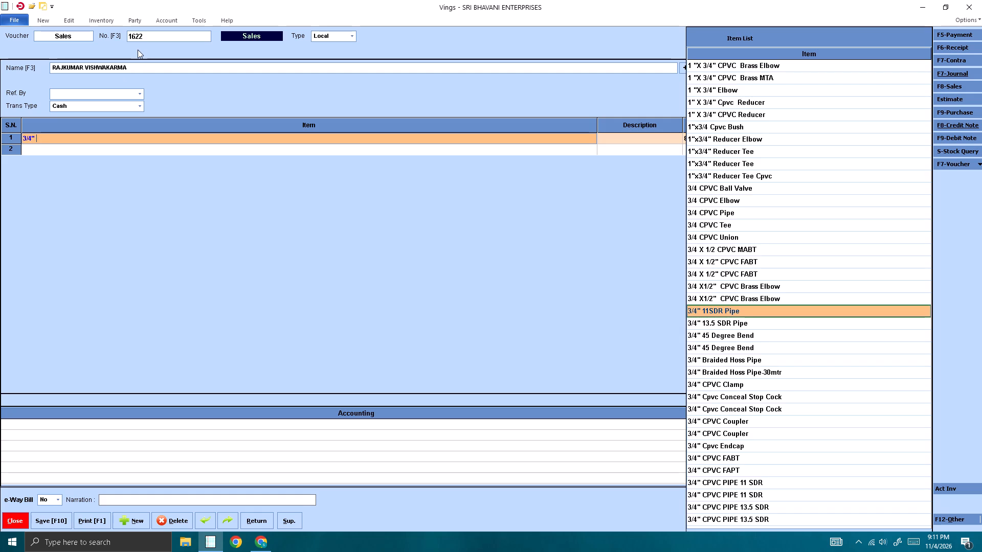
key(Up)
key(Up)
key(Up)
key(Up)
key(Up)
key(Up)
key(Up)
key(Up)
key(Up)
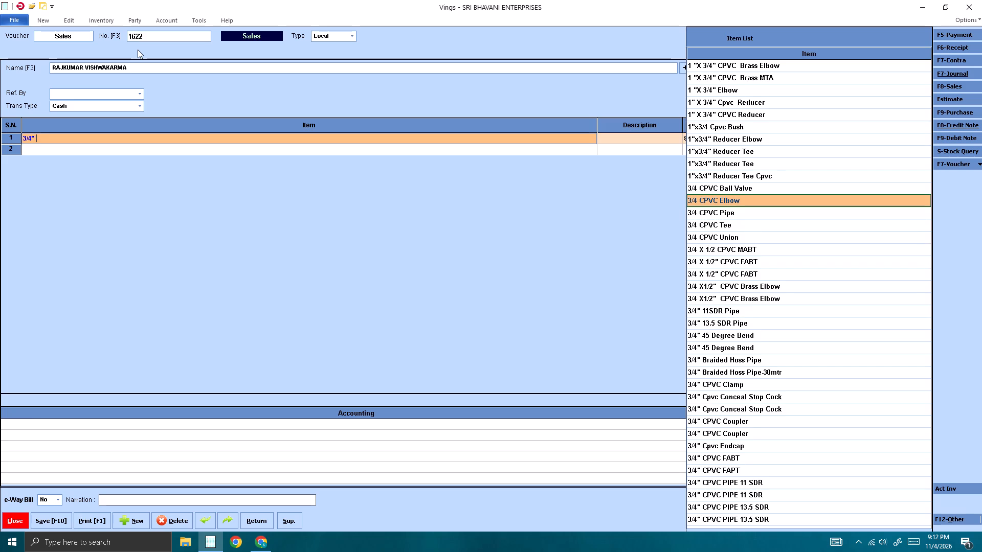
key(Return)
key(Return)
text(400)
key(Return)
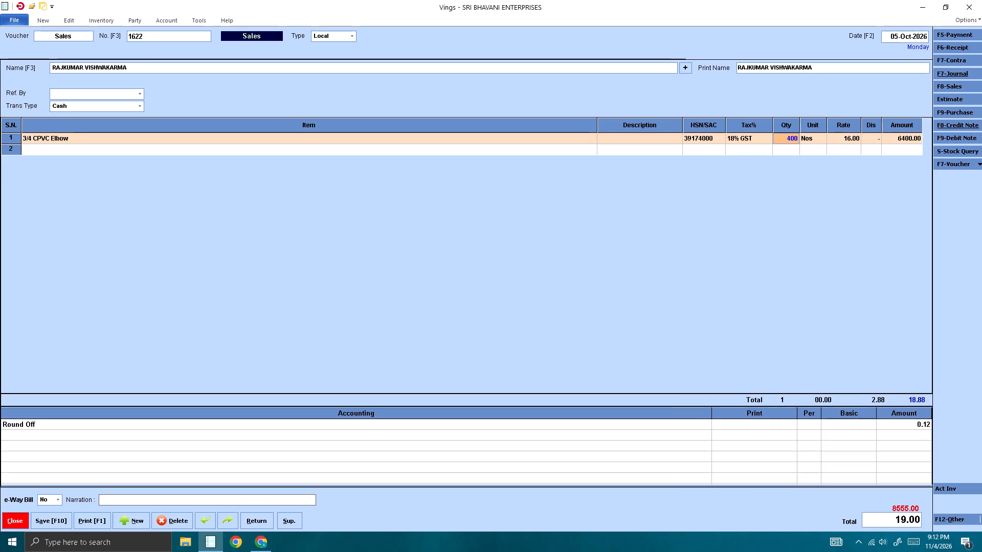
key(Return)
key(Return)
key(Return)
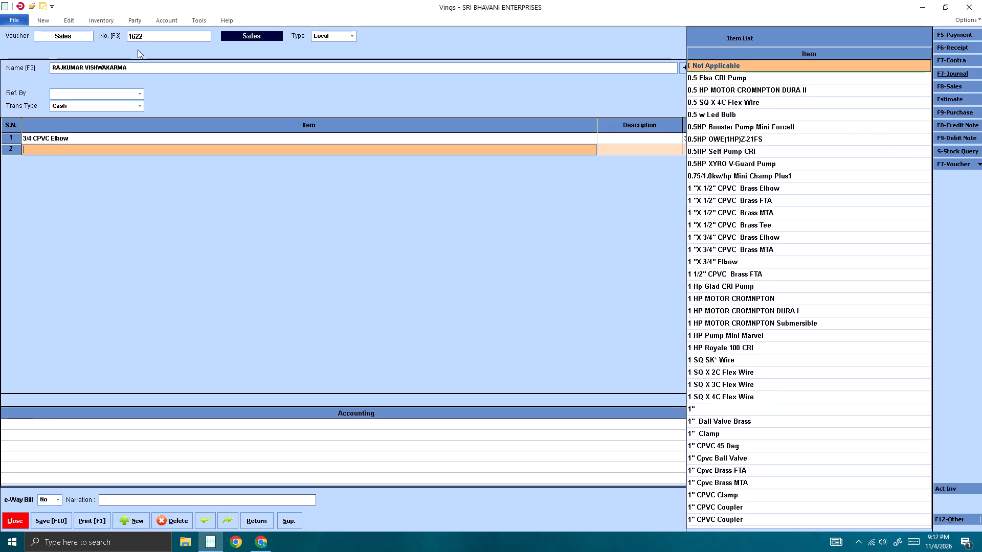
Add the first-listed 1" CPVC Elbow as line 2 of voucher 1622 with quantity 100.
text(1")
key(space)
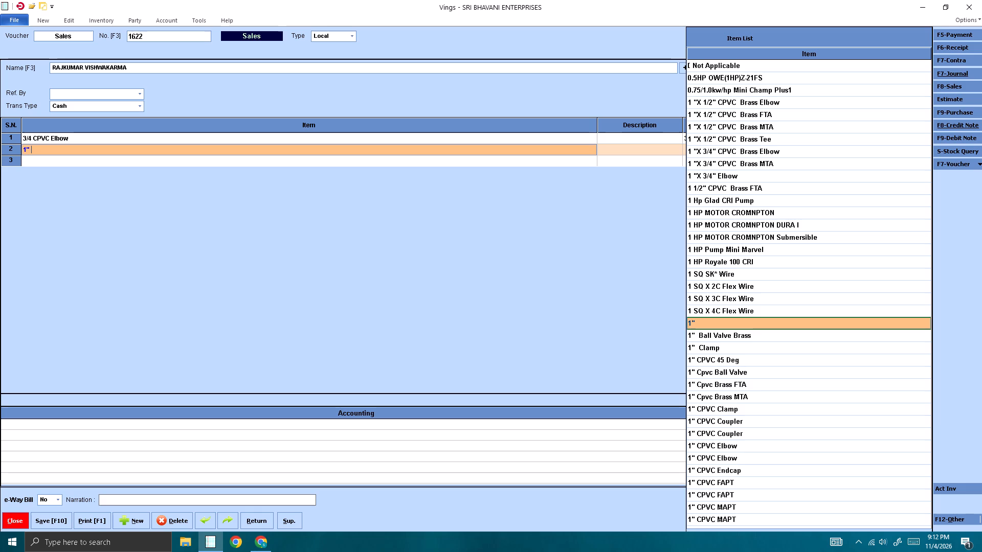
key(Down)
key(Down)
key(Down)
key(Down)
key(Down)
key(Down)
key(Down)
key(Down)
key(Down)
key(Down)
key(Down)
key(Down)
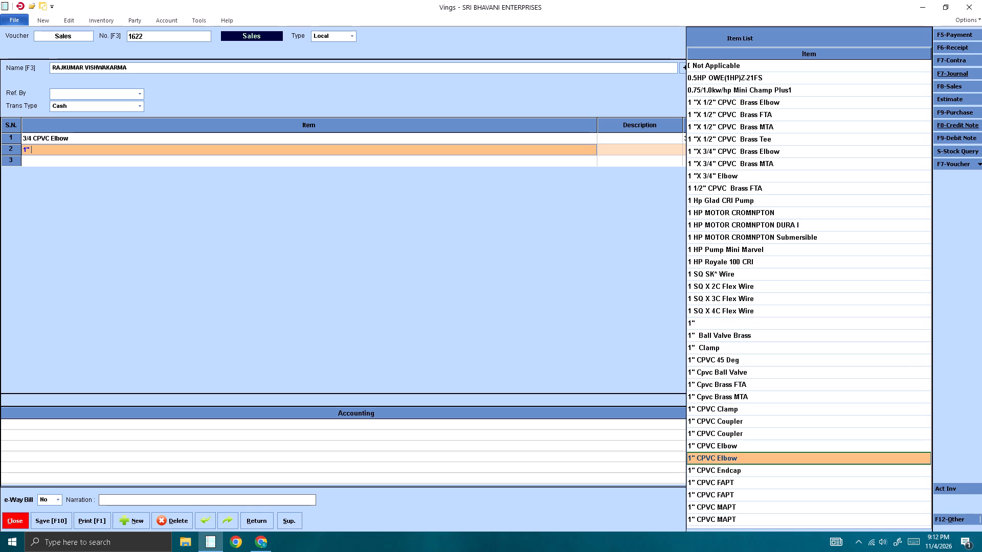
key(Up)
key(Up)
key(Return)
key(Return)
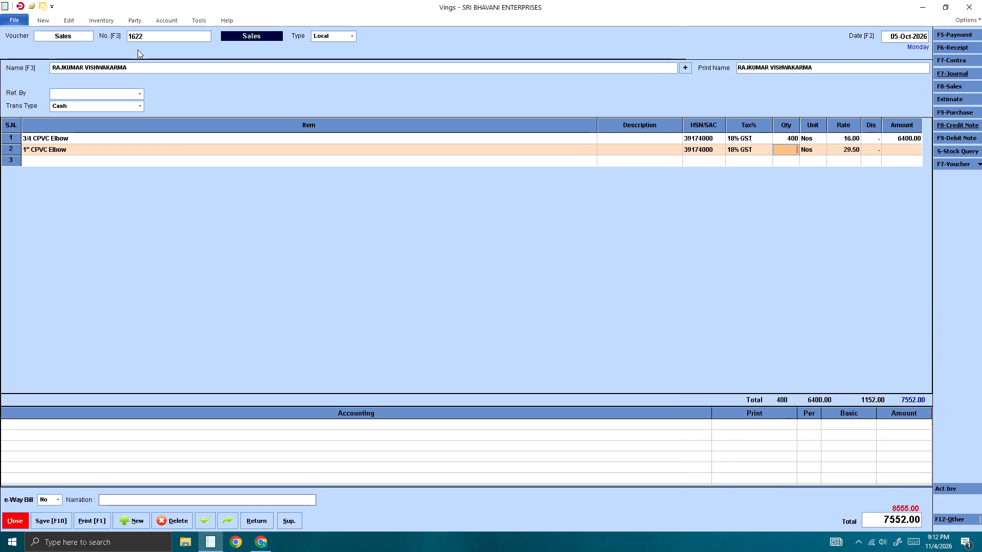
text(200)
key(BackSpace)
key(BackSpace)
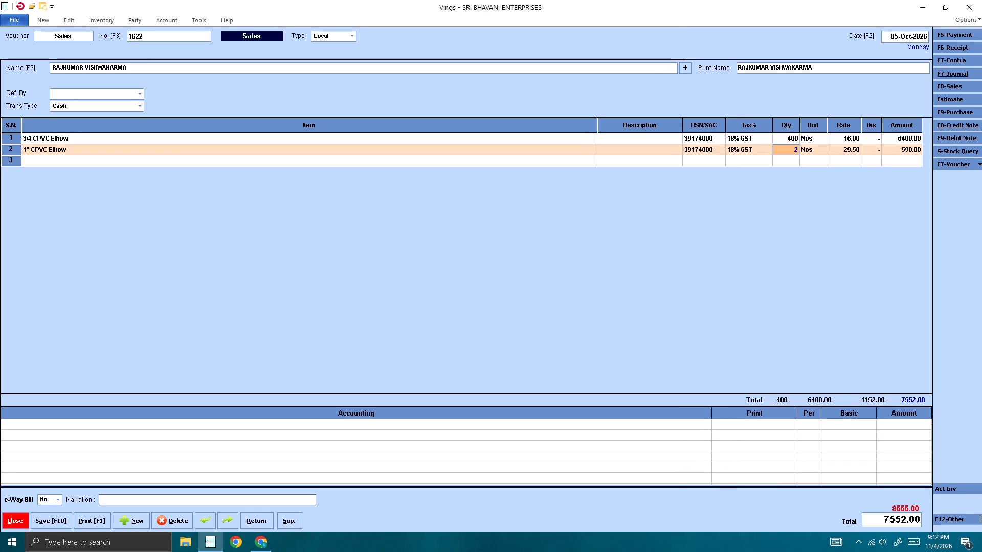
key(BackSpace)
text(100)
Set the quantity of 3/4 CPVC Elbow on line 1 to 200 and continue on to an empty third line.
key(Up)
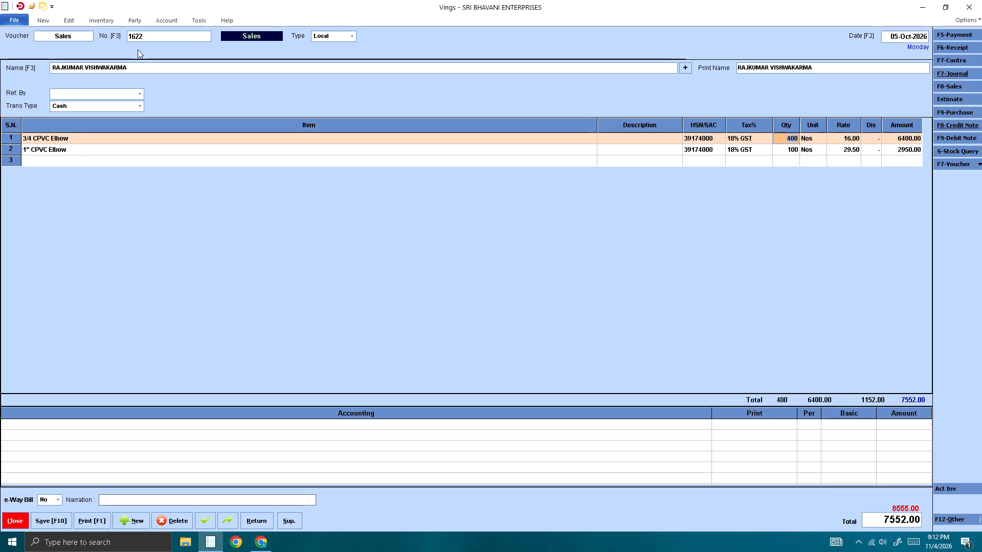
text(200)
key(Return)
key(Return)
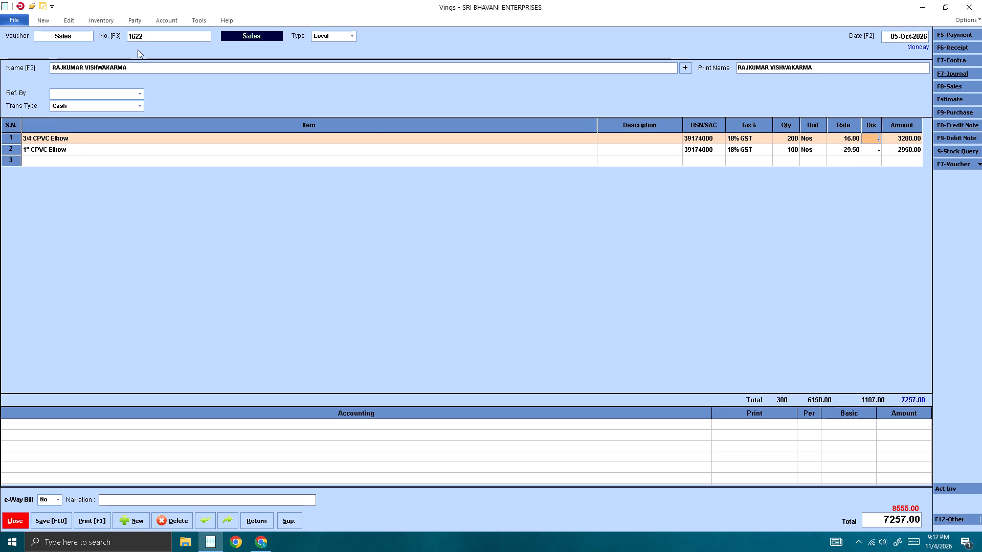
key(Return)
key(Return)
key(Return)
key(Return)
key(Return)
key(Return)
key(Return)
key(Return)
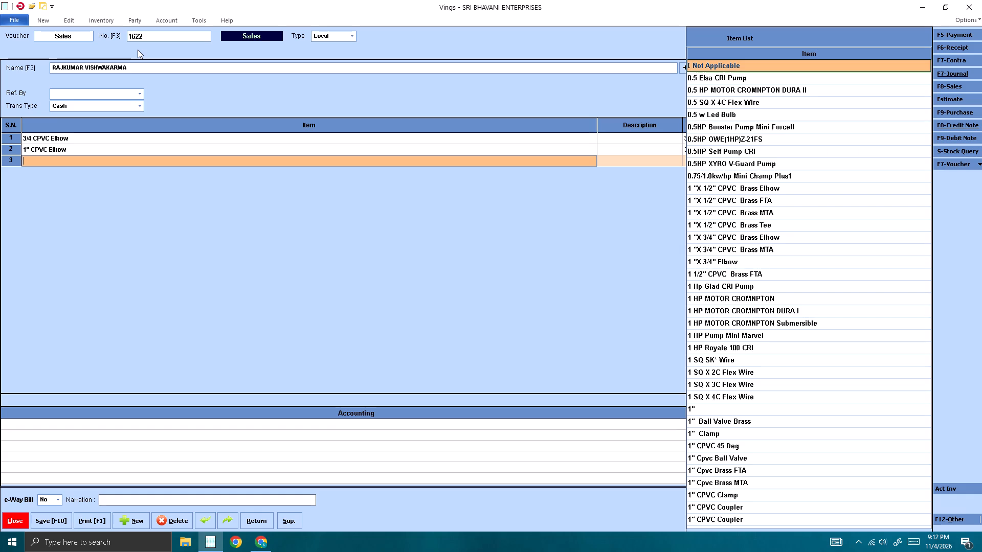
Add the first-listed 1" CPVC Coupler as line 3 of the voucher with quantity 300.
text(1")
key(space)
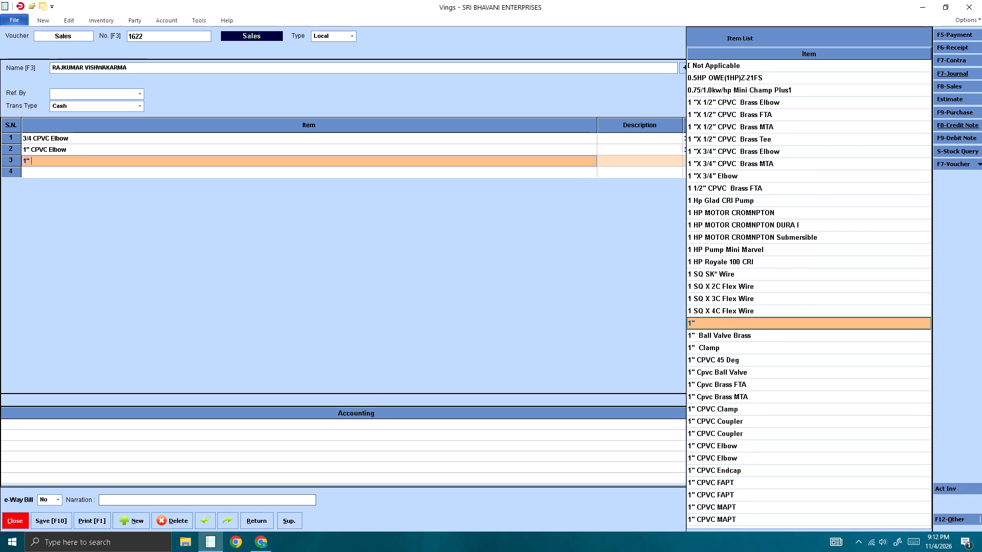
key(Down)
key(Down)
key(Down)
key(Down)
key(Down)
key(Down)
key(Down)
key(Down)
key(Down)
key(Down)
key(Up)
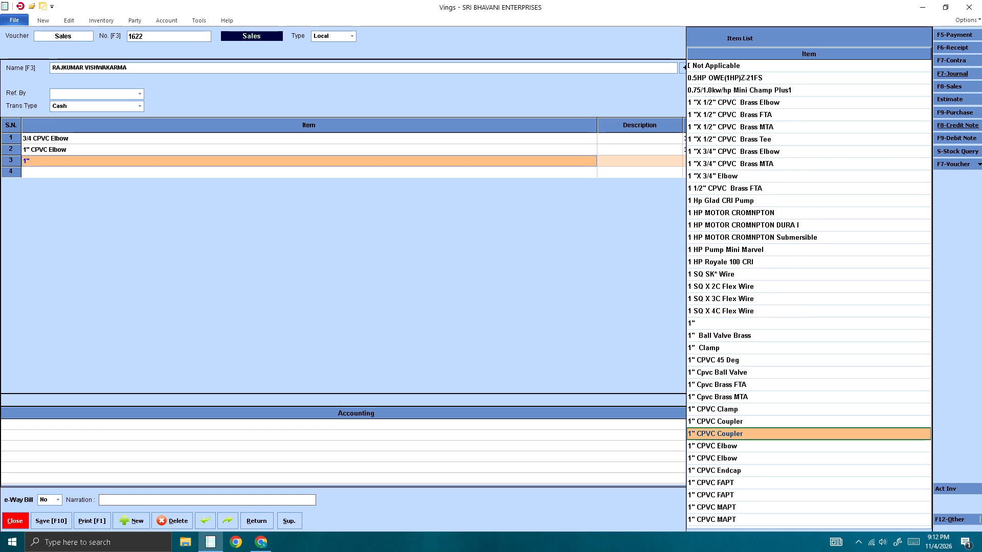
key(Up)
key(Return)
key(Return)
text(300)
key(Return)
key(Return)
key(Return)
key(Return)
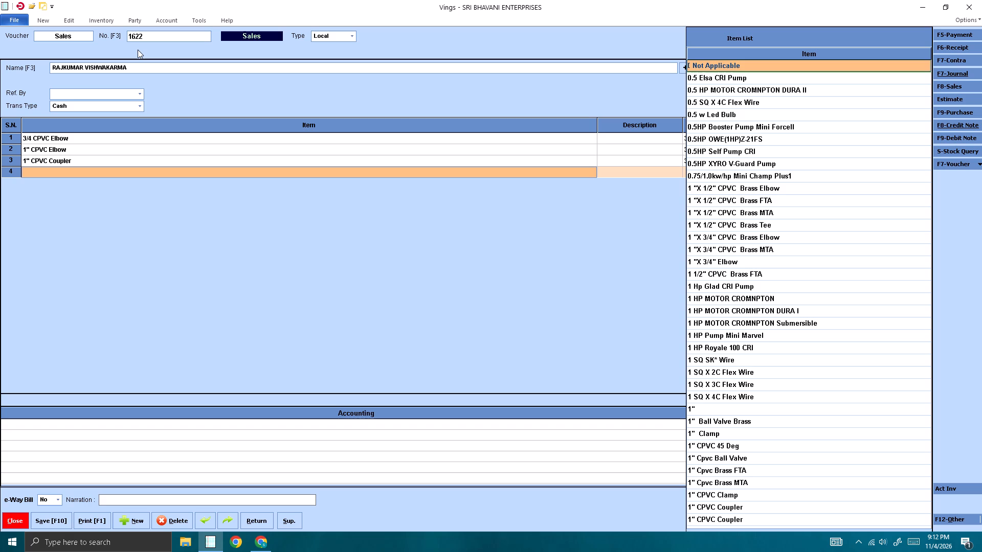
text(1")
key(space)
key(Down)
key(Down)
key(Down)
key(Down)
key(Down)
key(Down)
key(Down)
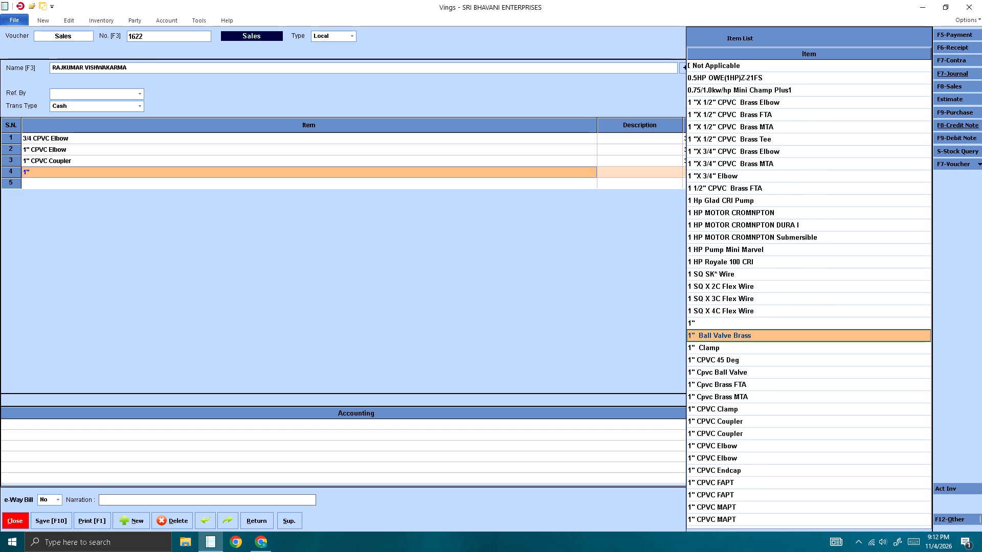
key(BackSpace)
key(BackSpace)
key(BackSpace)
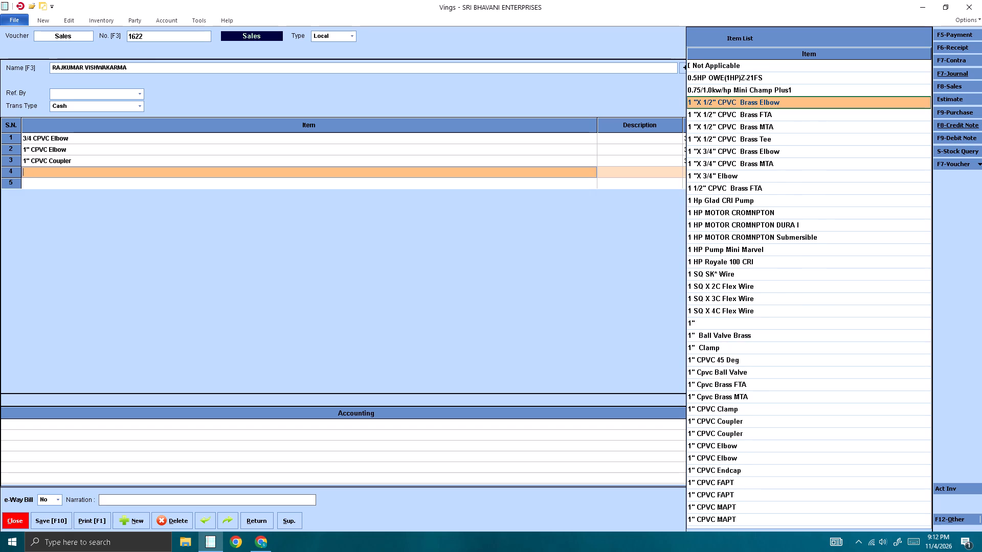
Add the first-listed 3/4" CPVC Coupler as line 4 of the voucher with quantity 200.
text(3/4")
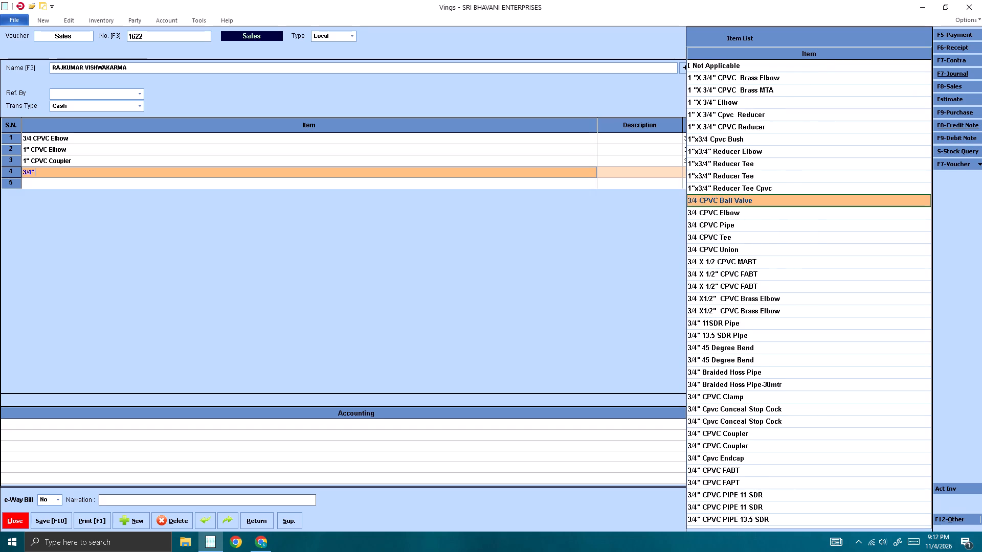
key(space)
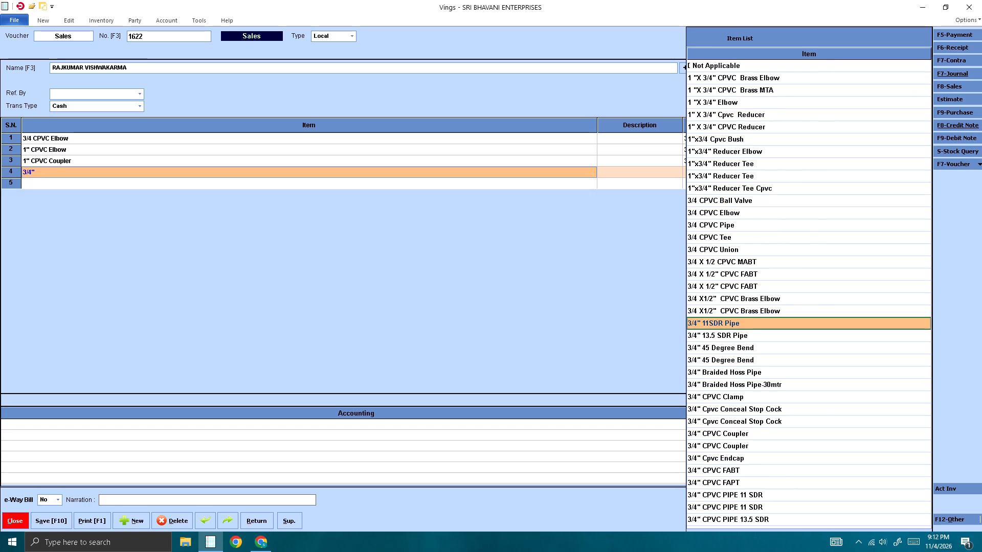
key(Down)
key(Down)
key(Down)
key(Down)
key(Down)
key(Down)
key(Down)
key(Down)
key(Down)
key(Down)
key(Up)
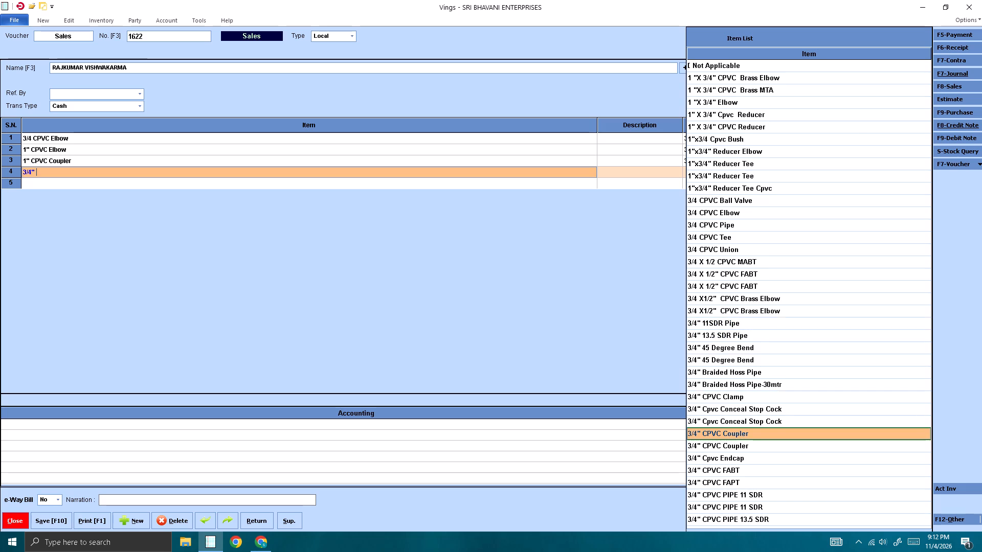
key(Return)
key(Return)
text(200)
key(Return)
key(Return)
key(Return)
key(Return)
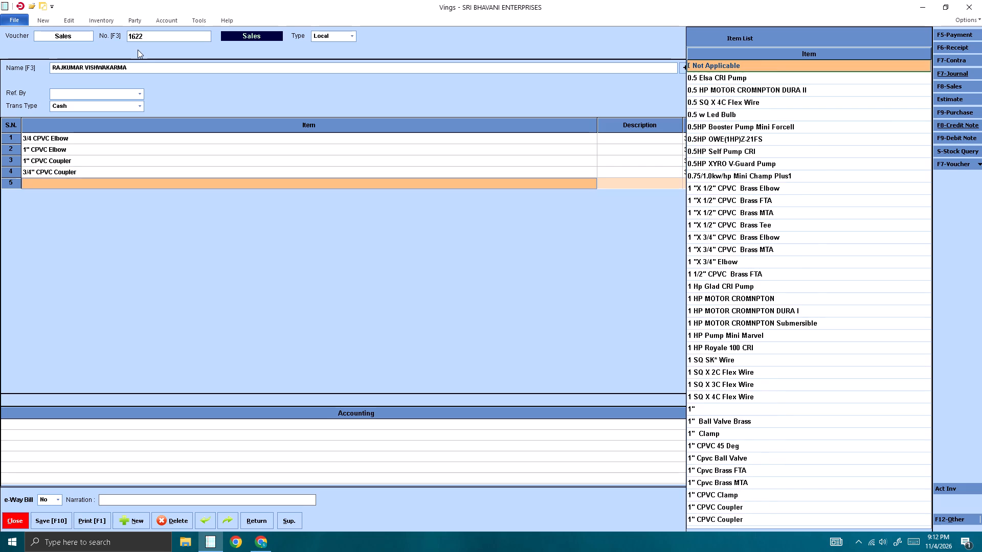
Add 1" CPVC Tee as line 5 of the voucher with quantity 40.
text(1" cpvc)
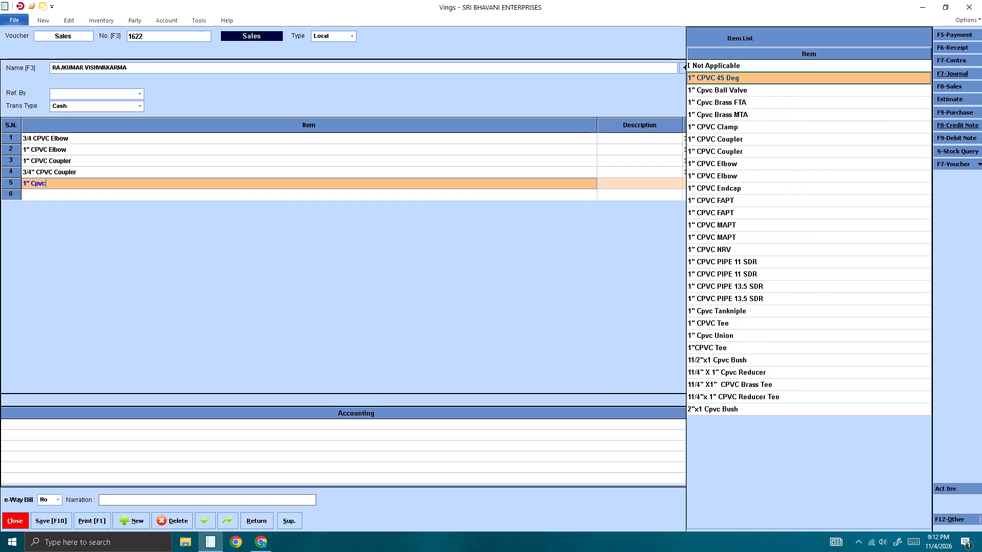
key(Down)
key(Down)
key(Down)
key(Down)
key(Down)
key(Down)
key(Down)
key(Down)
key(Down)
key(Down)
key(Down)
key(Down)
key(Down)
key(Down)
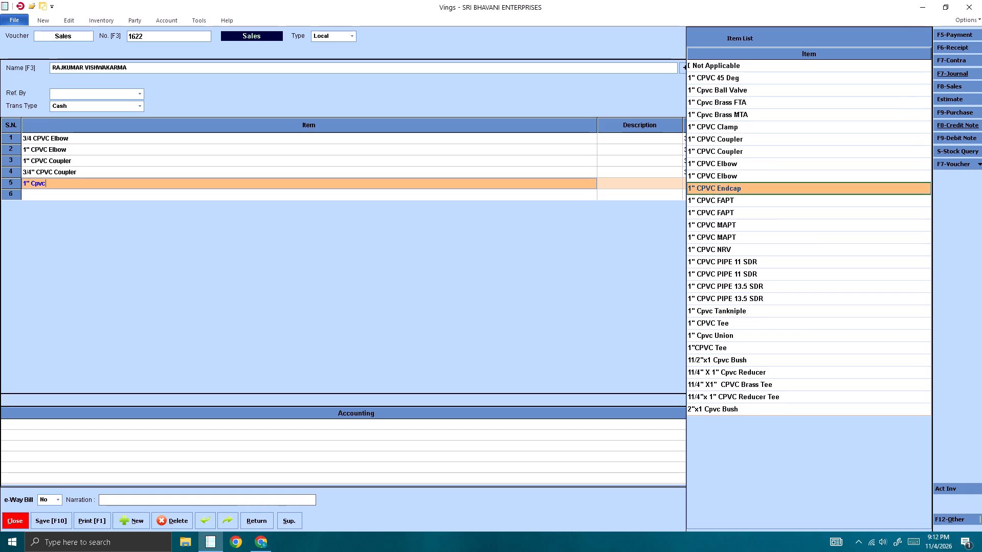
key(Down)
key(Down)
key(Down)
key(Down)
key(Down)
key(Down)
key(Return)
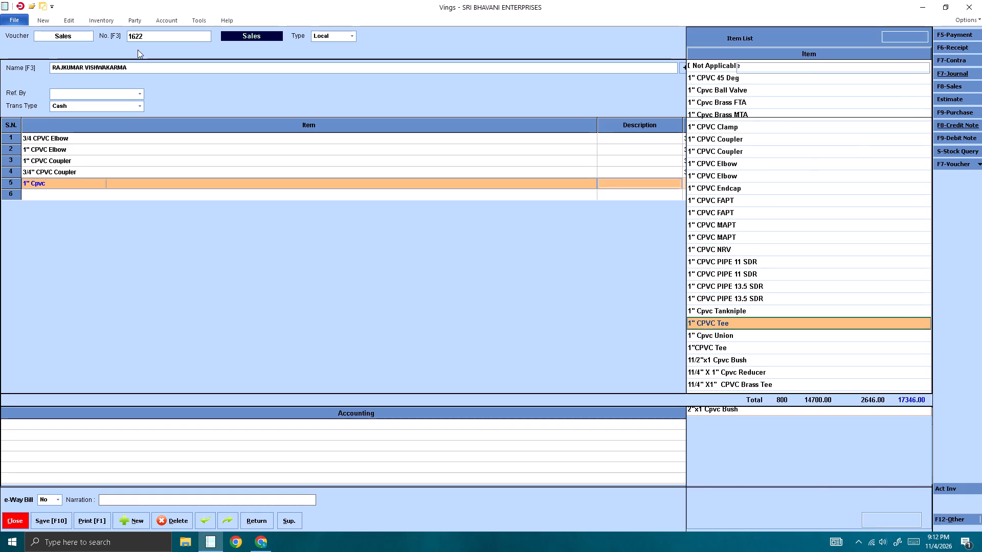
key(Return)
text(50)
key(BackSpace)
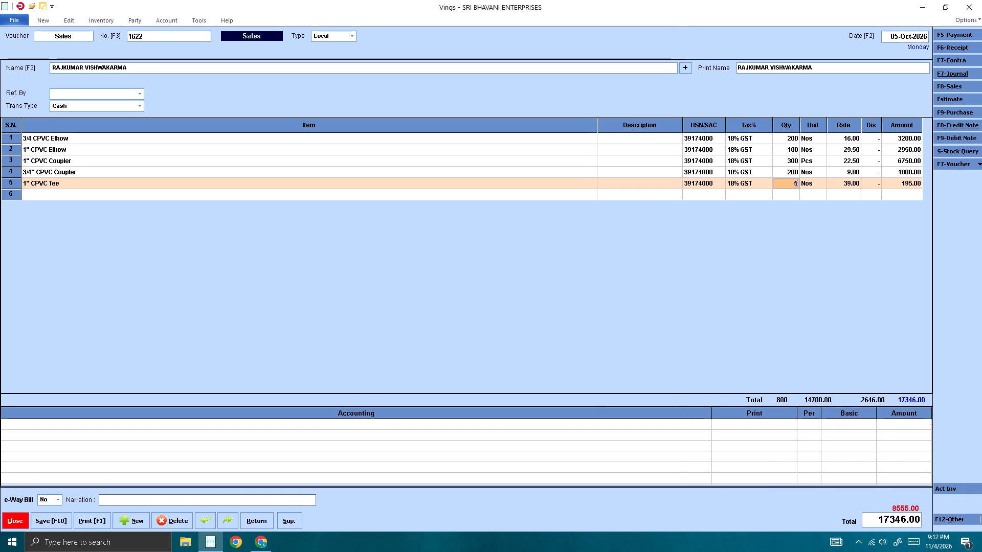
key(BackSpace)
text(40)
key(Return)
key(Return)
key(Return)
key(Return)
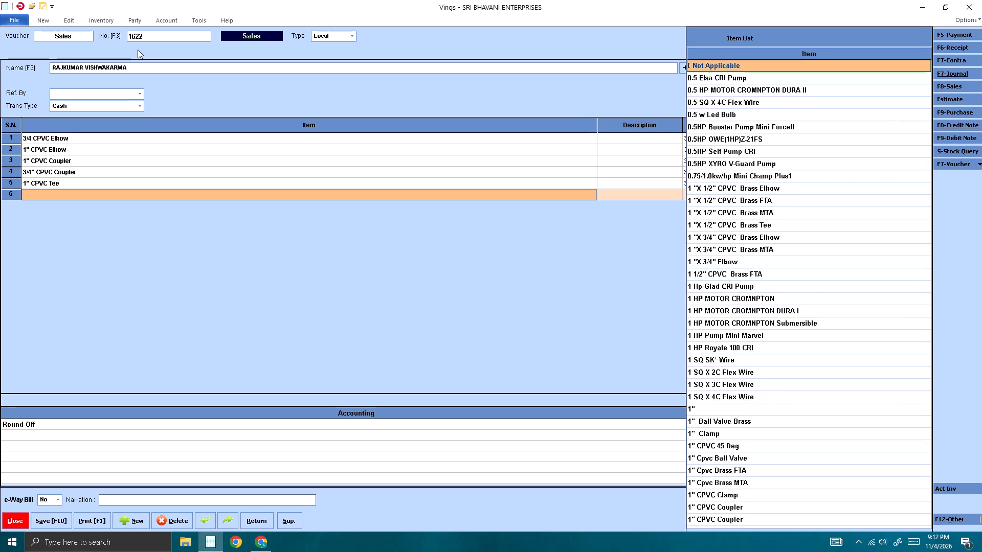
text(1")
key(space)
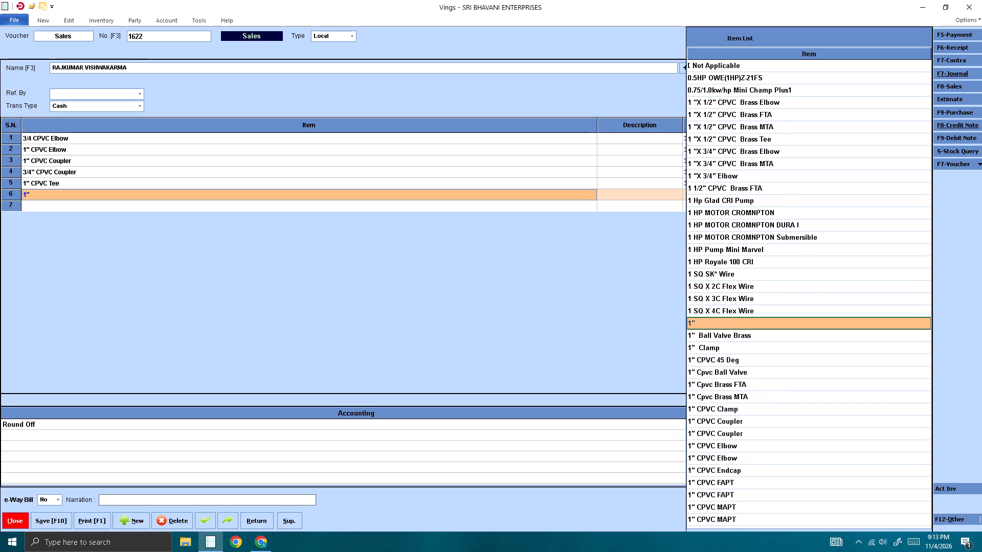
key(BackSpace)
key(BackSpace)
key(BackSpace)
Add 3/4 CPVC Tee as line 6 of the voucher with quantity 30.
text(3/)
text(4")
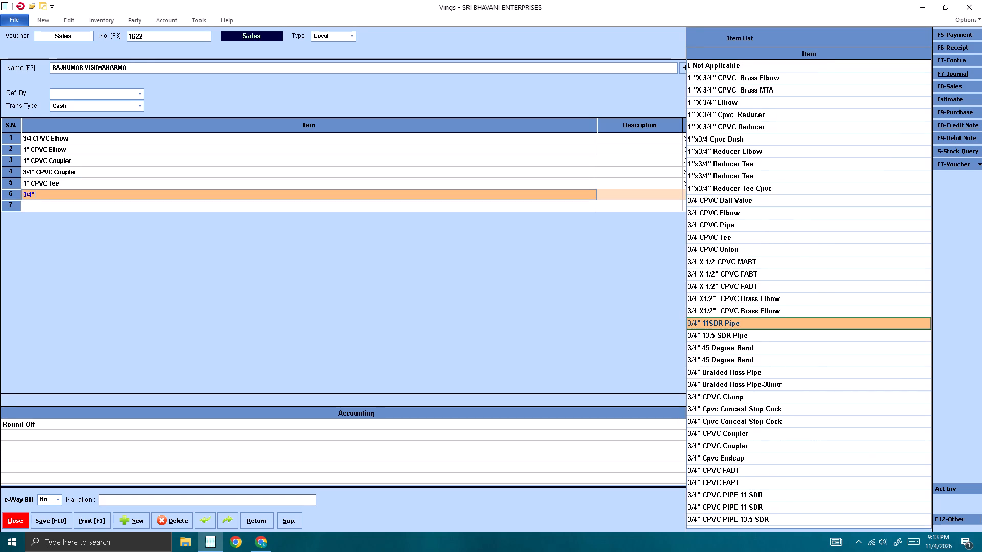
key(Up)
key(Up)
key(Up)
key(Up)
key(Up)
key(Up)
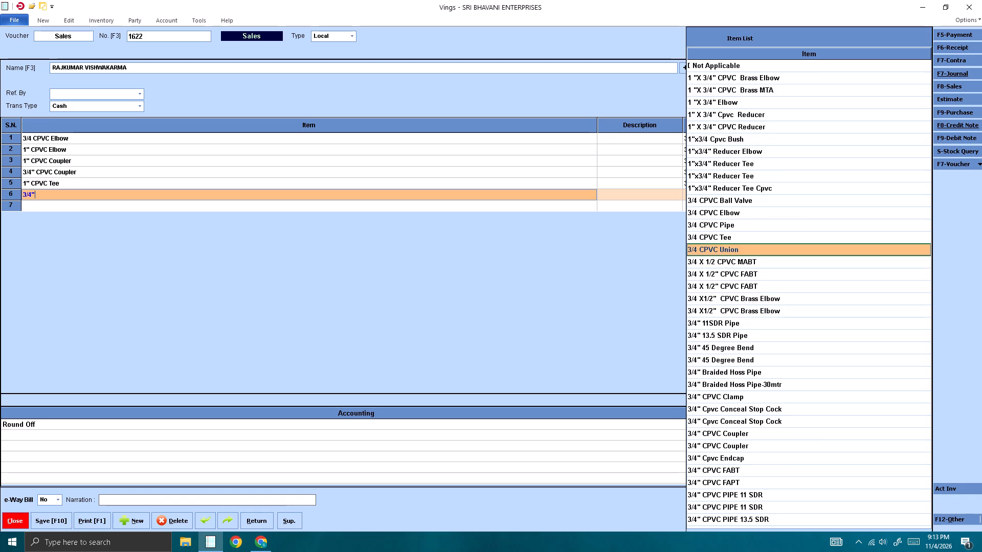
key(Up)
key(Return)
key(Return)
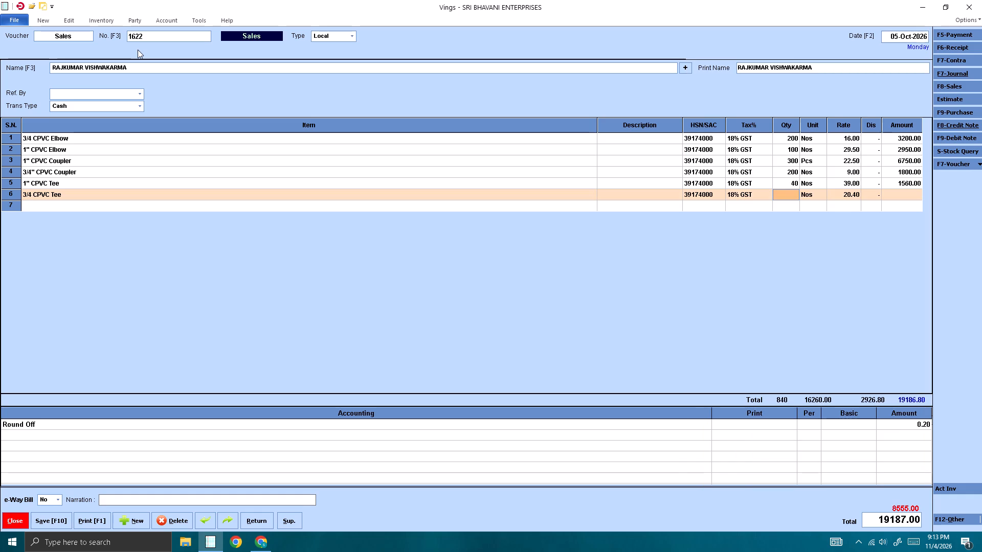
text(30)
key(Return)
key(Return)
key(Return)
key(Return)
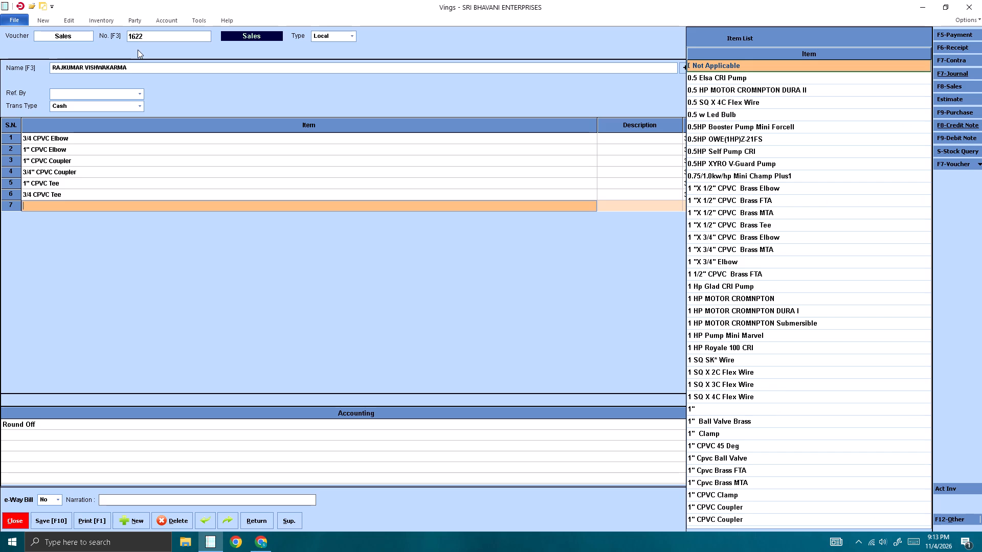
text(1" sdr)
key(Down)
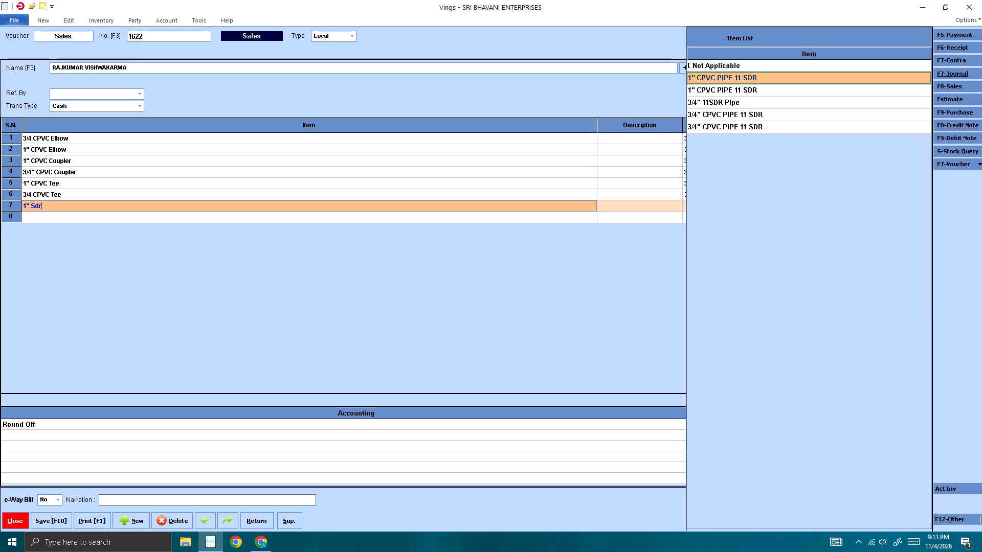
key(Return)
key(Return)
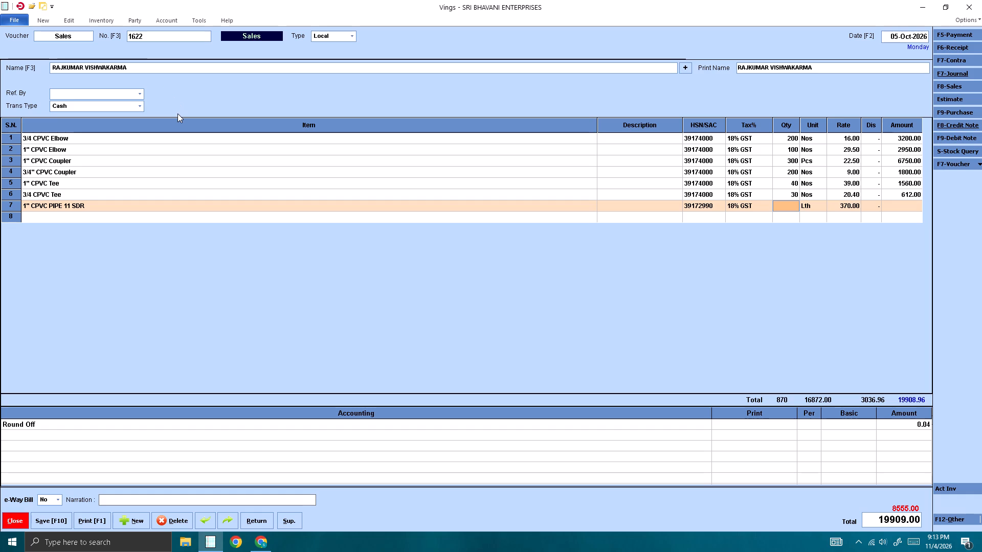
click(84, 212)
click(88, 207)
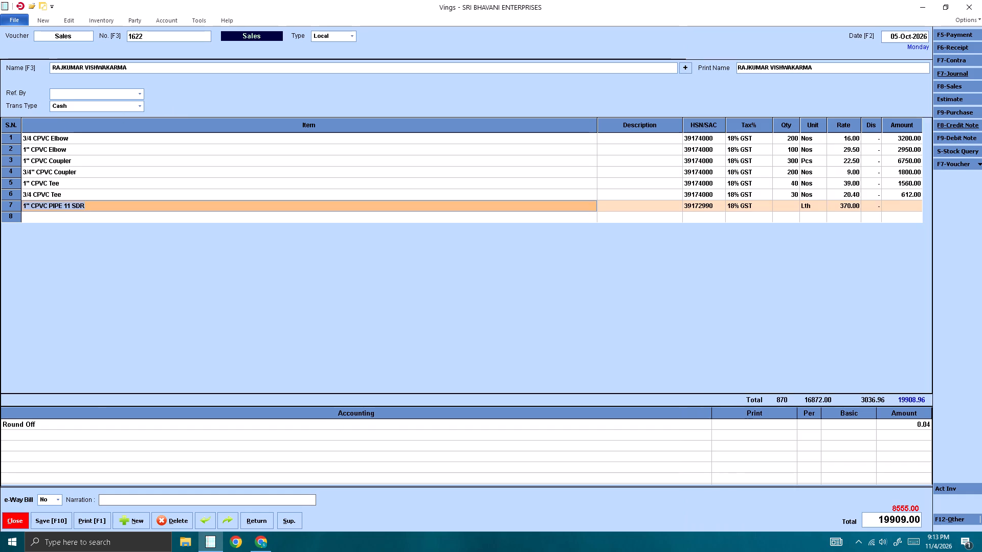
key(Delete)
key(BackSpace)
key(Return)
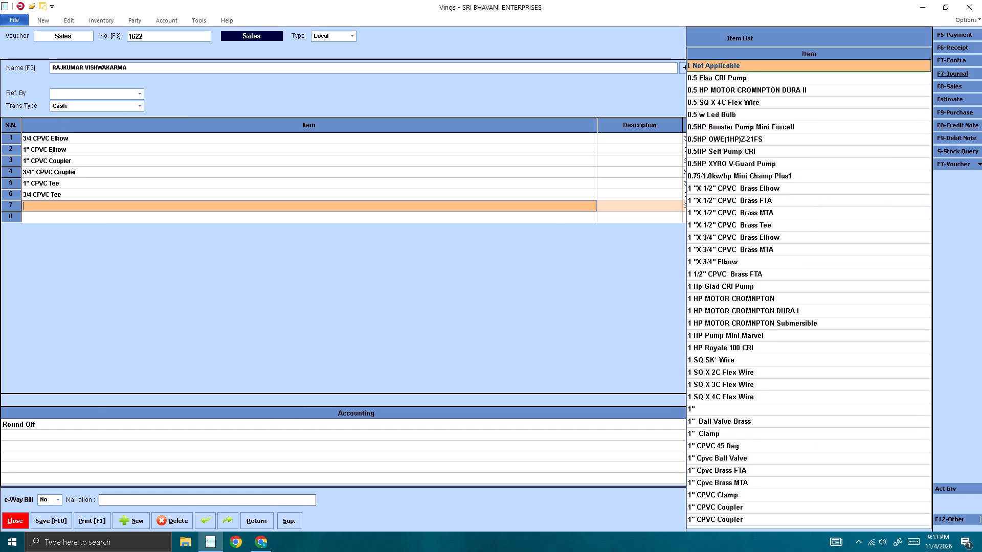
Add the second-listed 1" CPVC PIPE 13.5 SDR as line 7 of the voucher with quantity 50.
text(13.5)
key(Down)
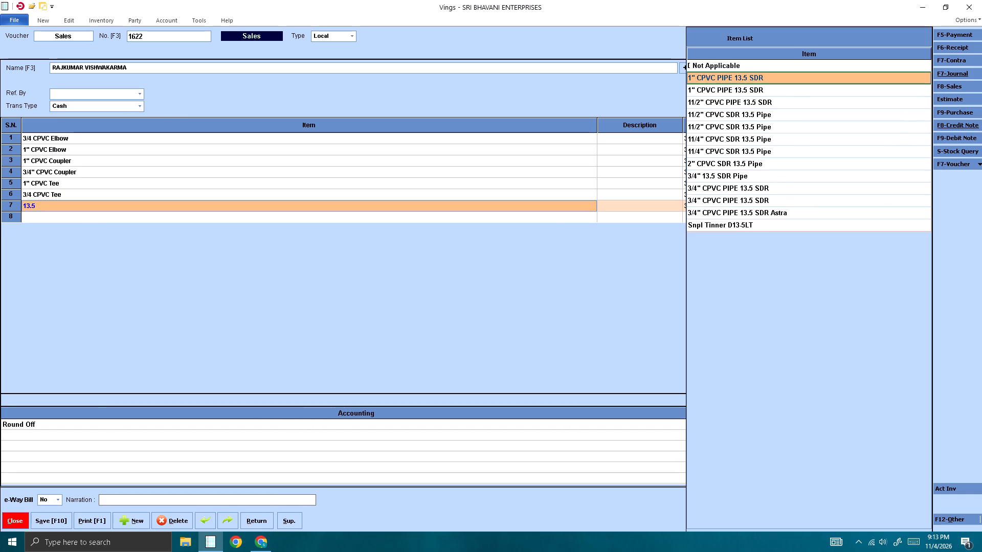
key(Down)
key(Down)
key(Up)
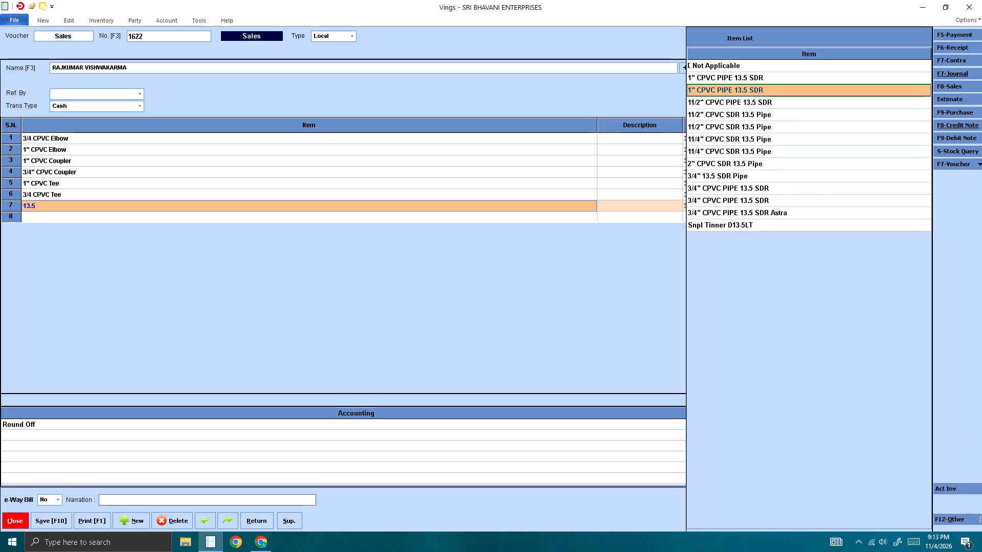
key(Return)
key(Return)
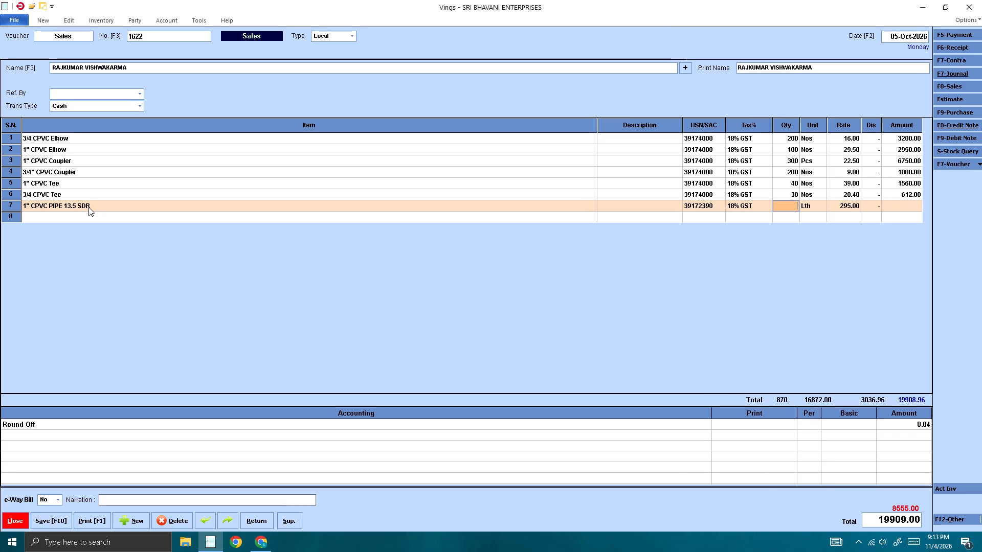
text(50)
key(Return)
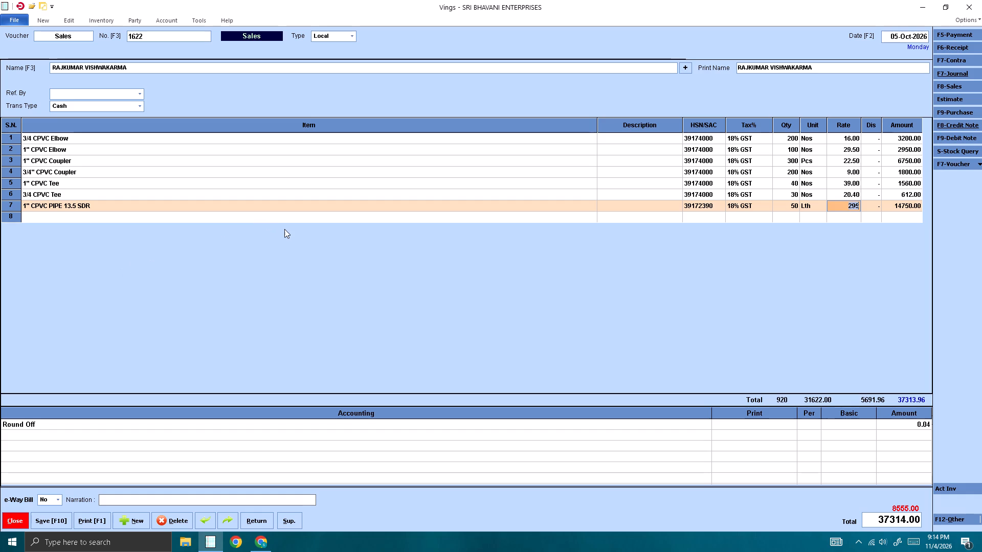
key(Return)
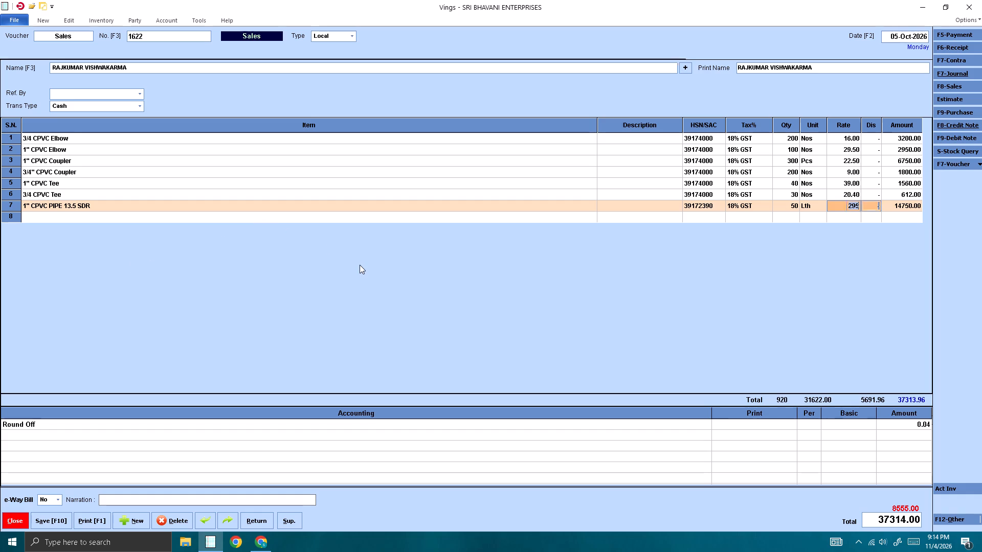
key(Return)
key(Return)
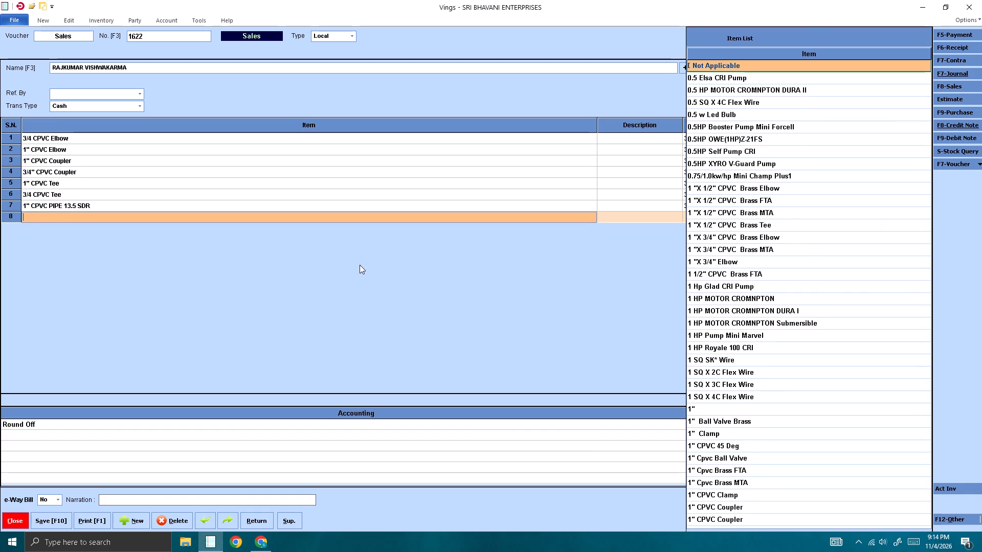
Add 3/4" 13.5 SDR Pipe as line 8 of the voucher with quantity 50 and rate 168.
text(3/4")
key(space)
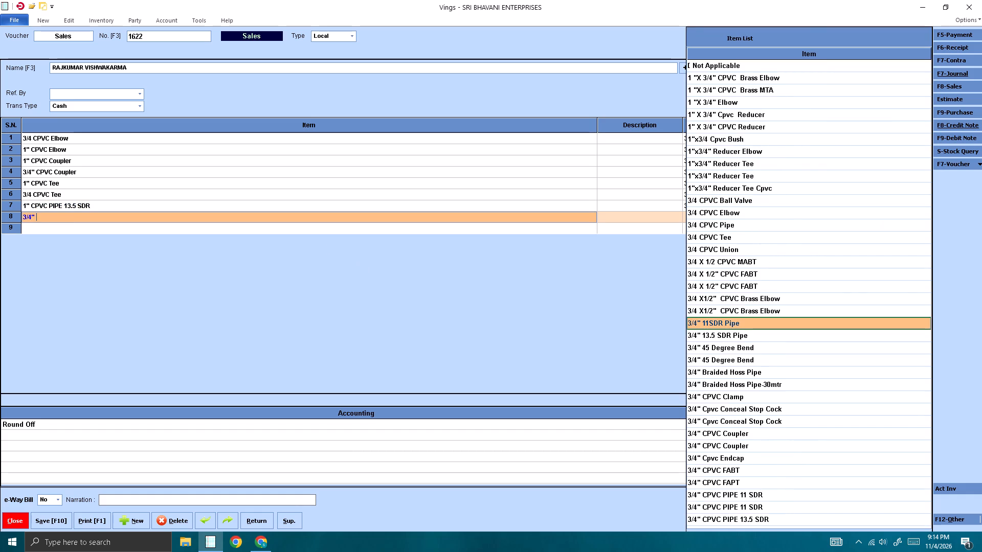
key(Down)
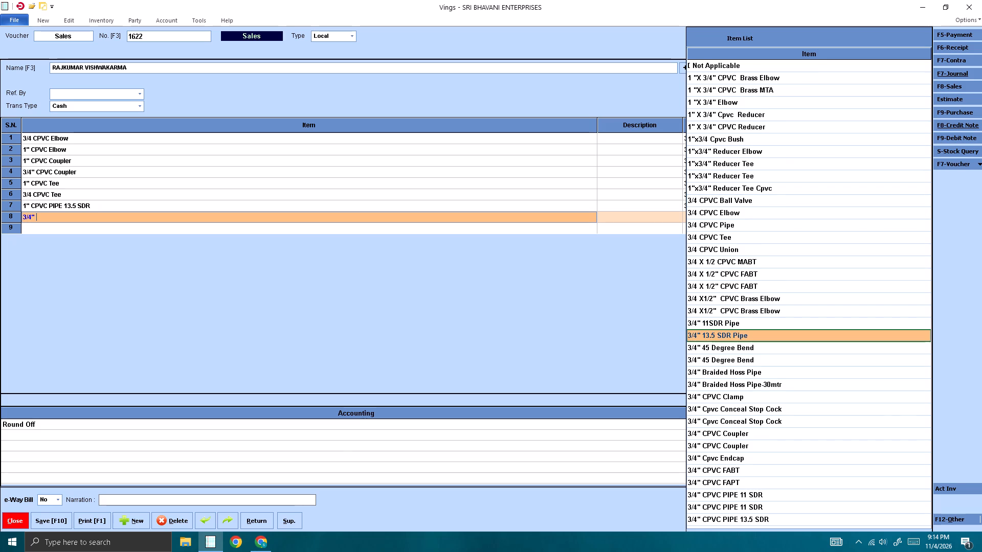
key(Return)
key(Return)
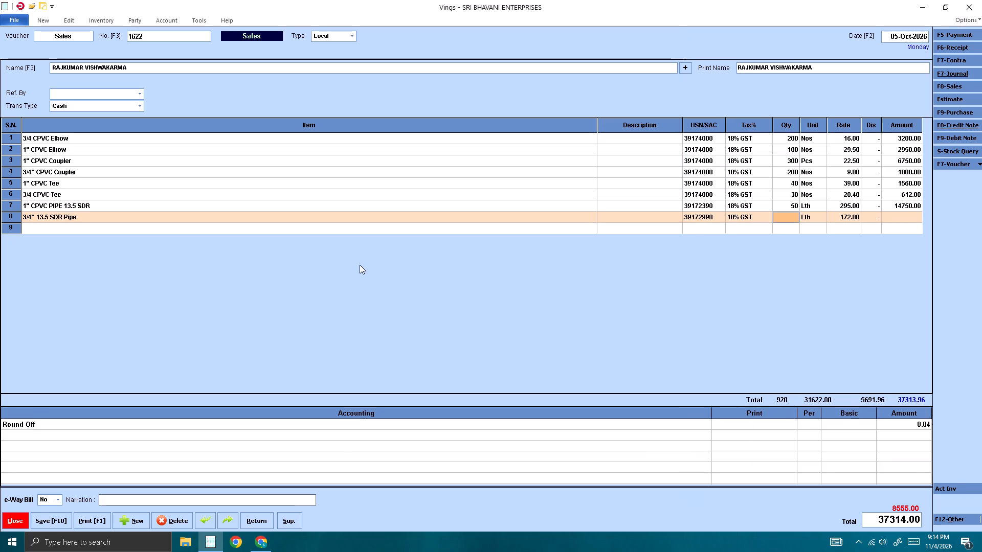
text(50)
key(Return)
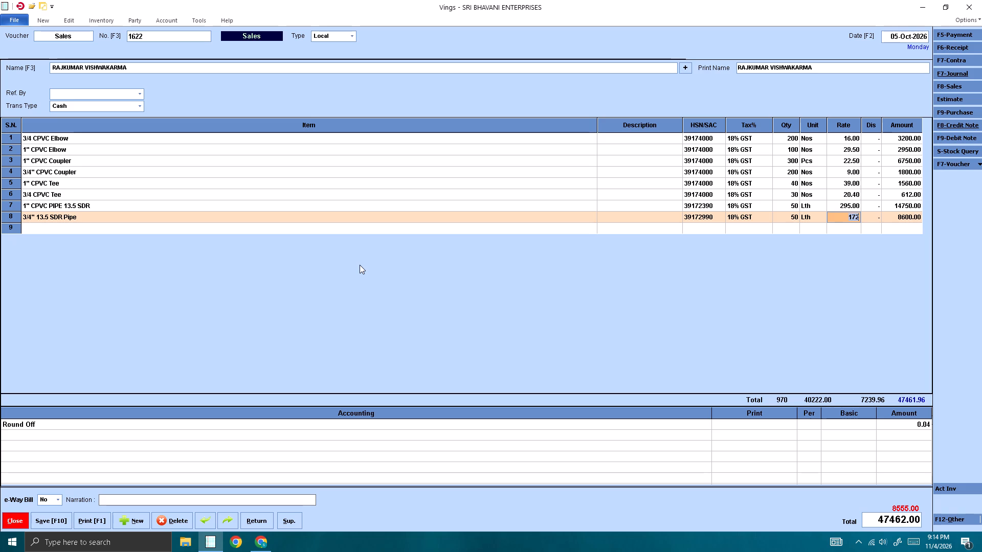
text(168)
key(Return)
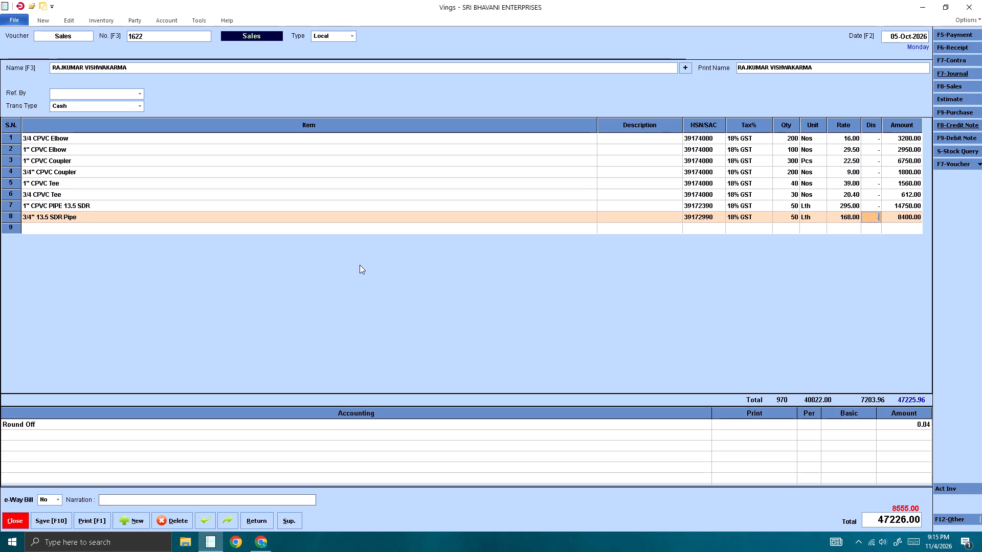
key(Return)
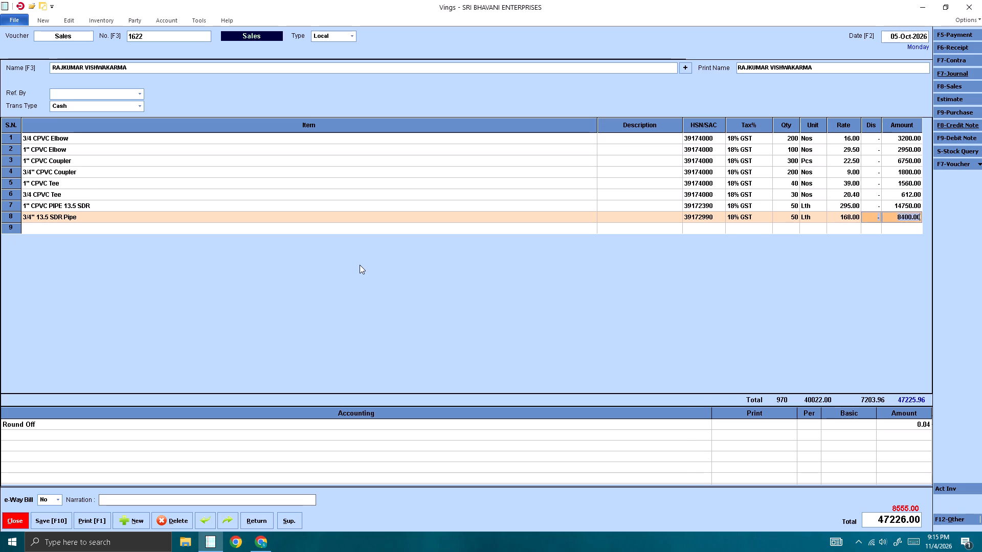
key(Return)
Add CPVC Solvent Cement -118ml as line 9 of the voucher with quantity 6.
text(solu)
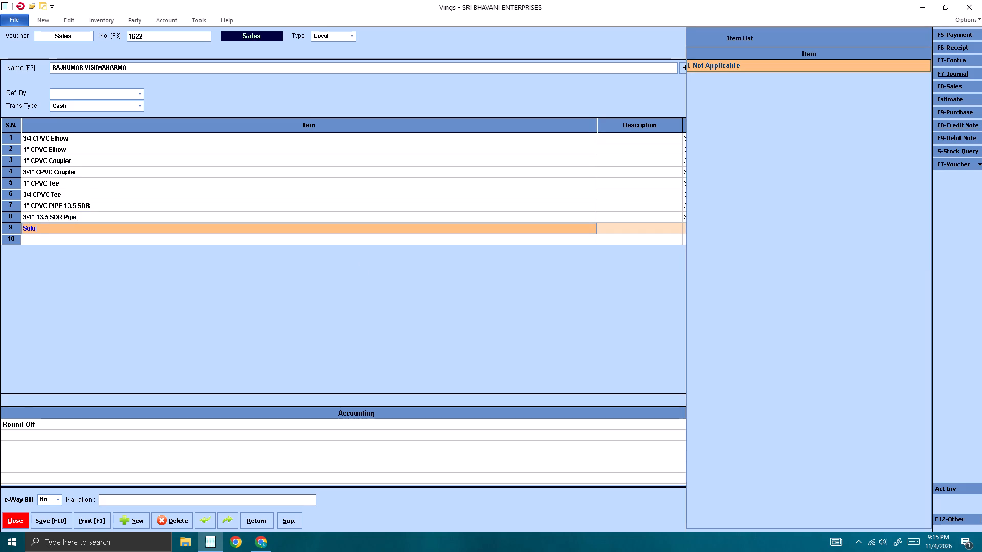
key(BackSpace)
key(Up)
key(Up)
key(Up)
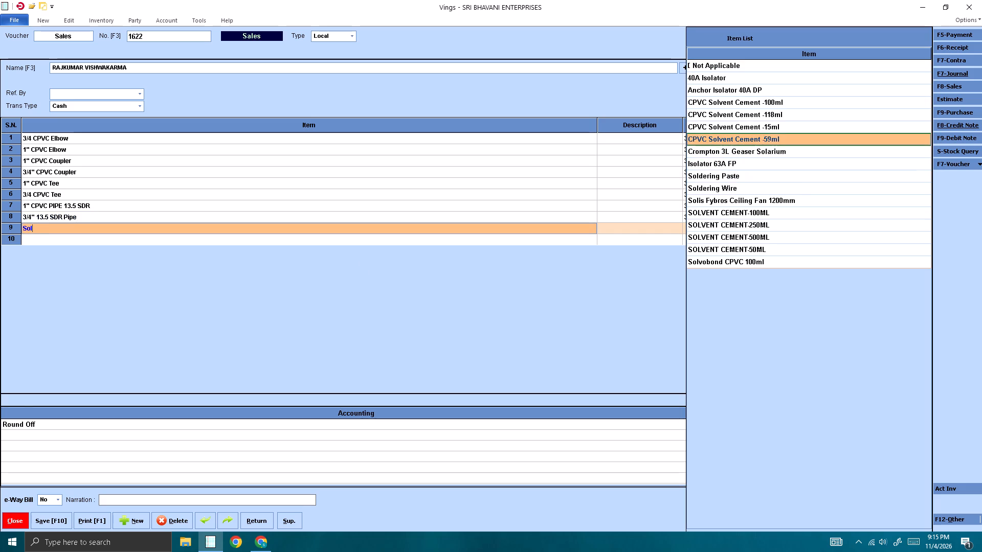
key(Up)
key(Up)
key(Return)
key(Return)
key(Return)
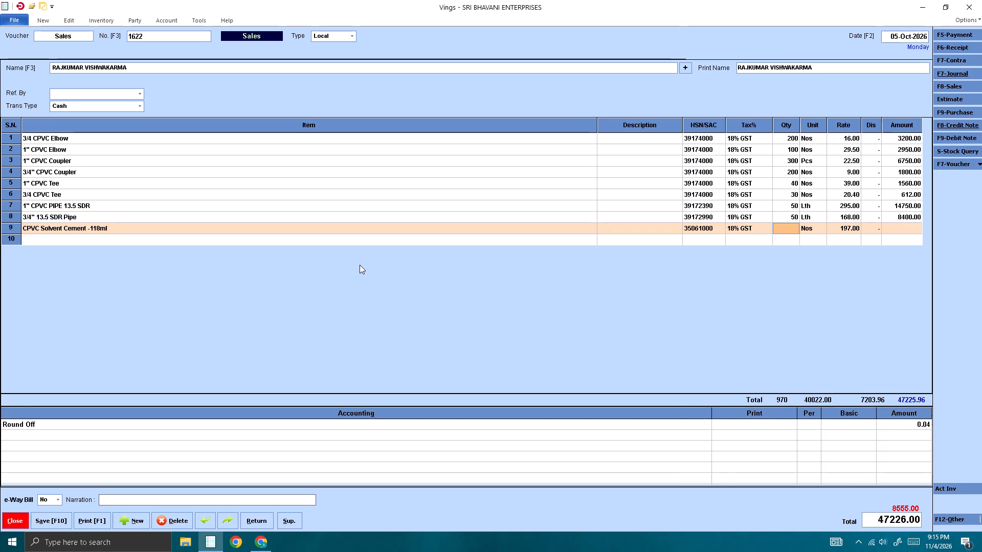
key(6)
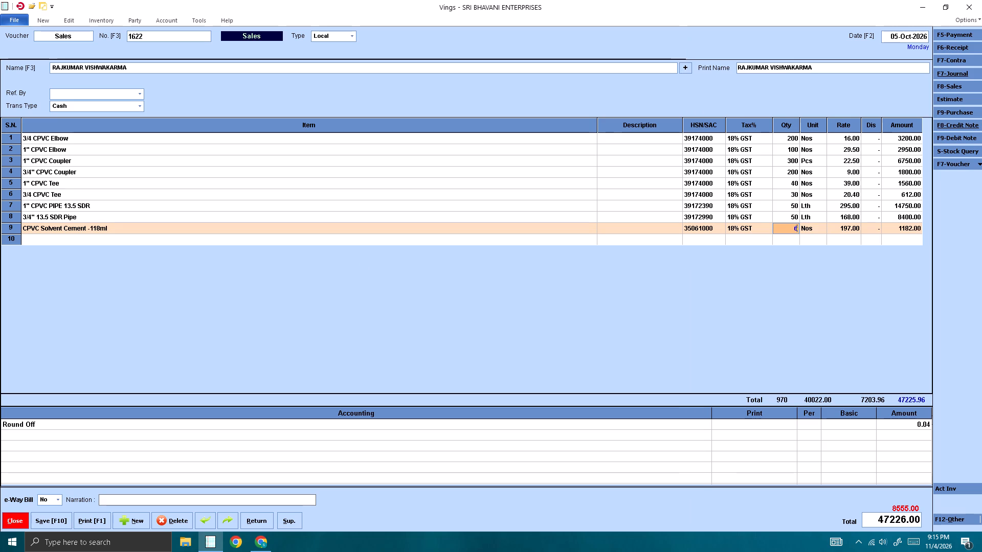
key(Return)
key(Return)
key(Return)
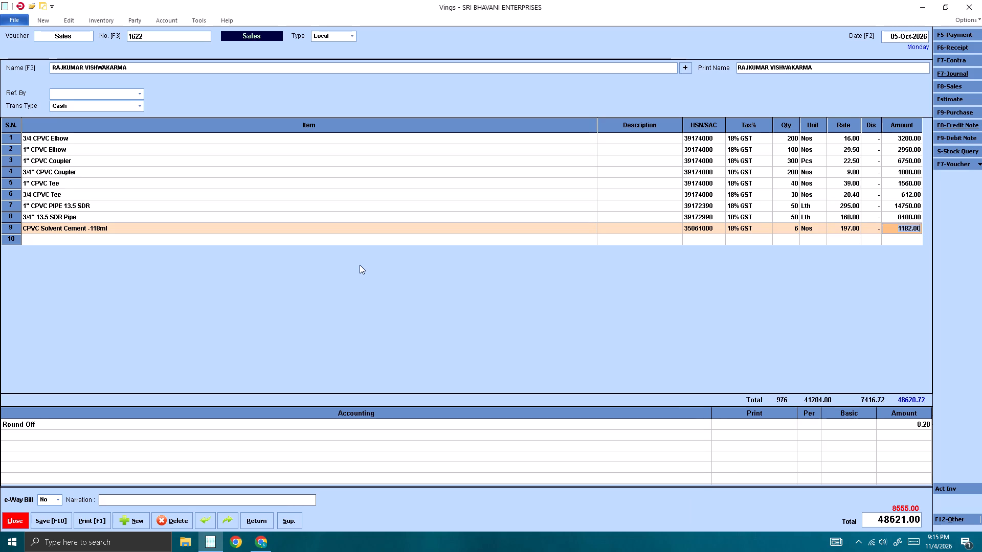
key(Return)
Add CPVC Solvent Cement -100ml as line 10 of the voucher with quantity 2.
text(solur)
key(BackSpace)
key(BackSpace)
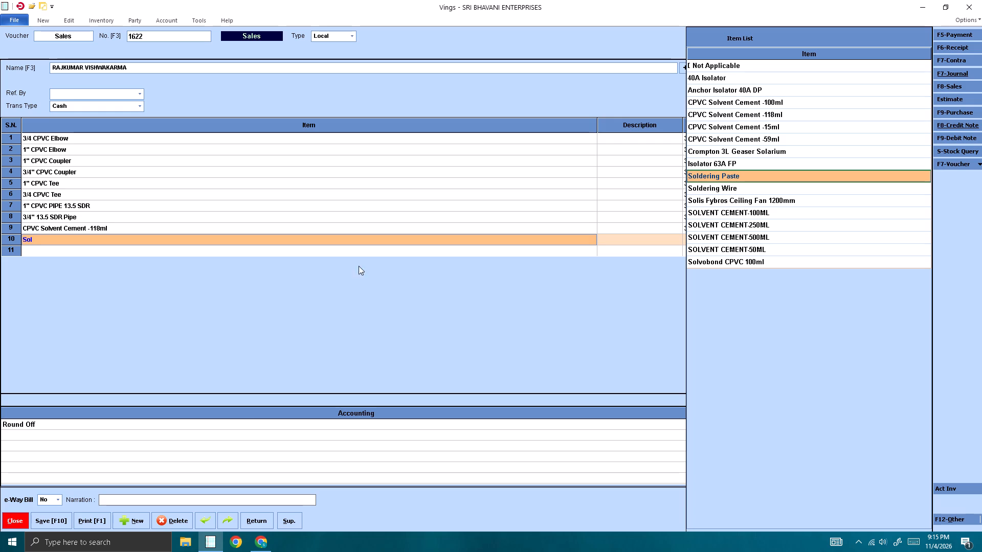
key(Up)
key(Up)
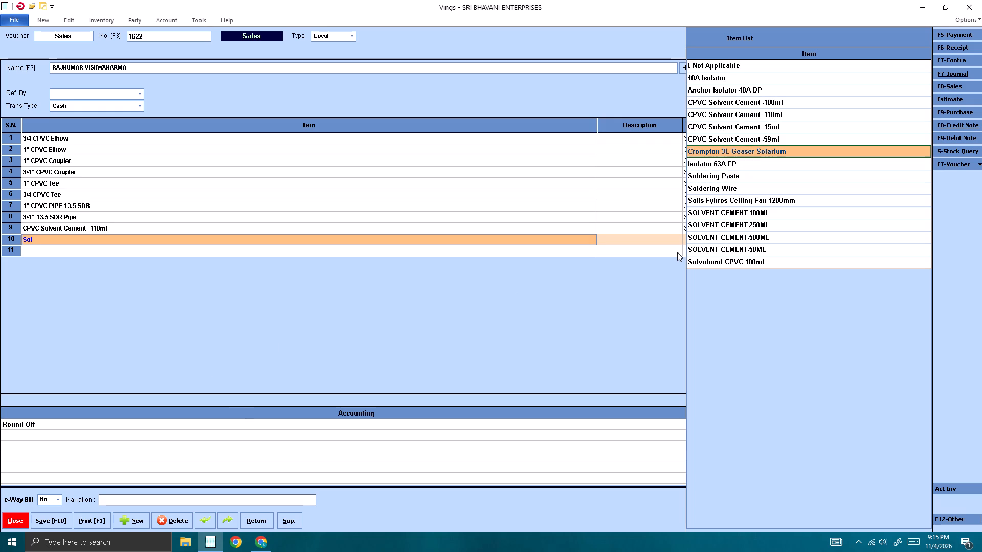
key(Up)
key(Up)
key(Up)
key(Up)
key(Up)
key(Down)
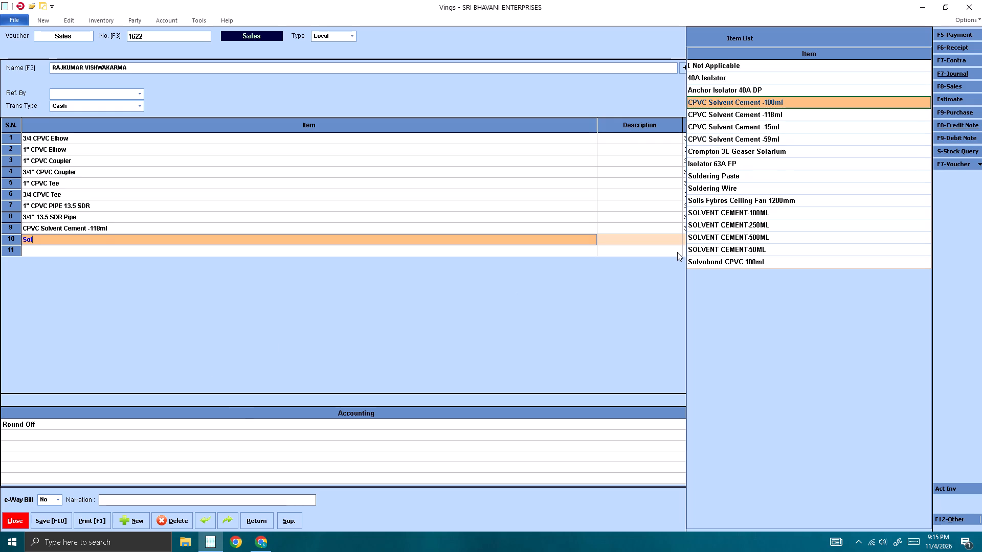
key(Return)
key(Return)
key(2)
key(Return)
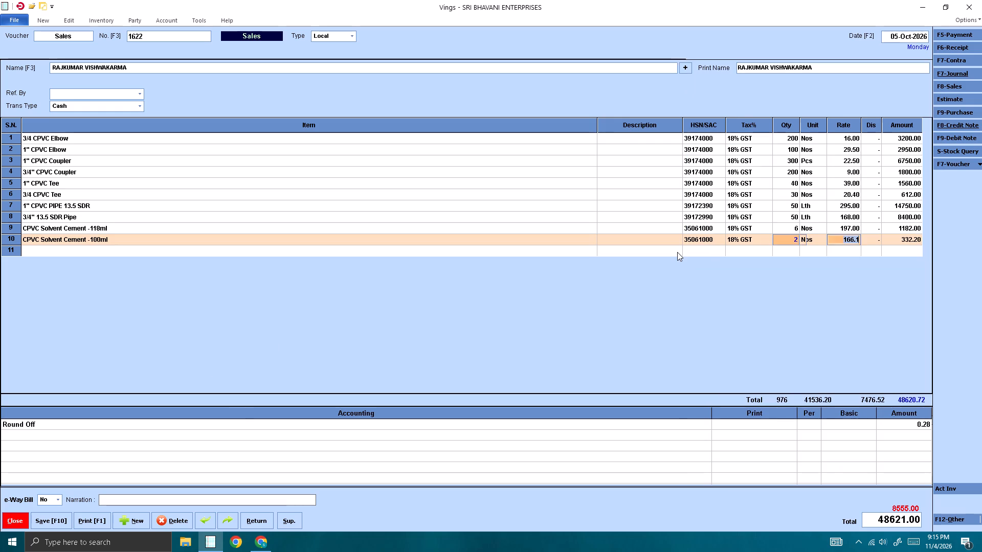
key(Return)
Set the quantity of the CPVC Solvent Cement -118ml line to 8.
click(796, 234)
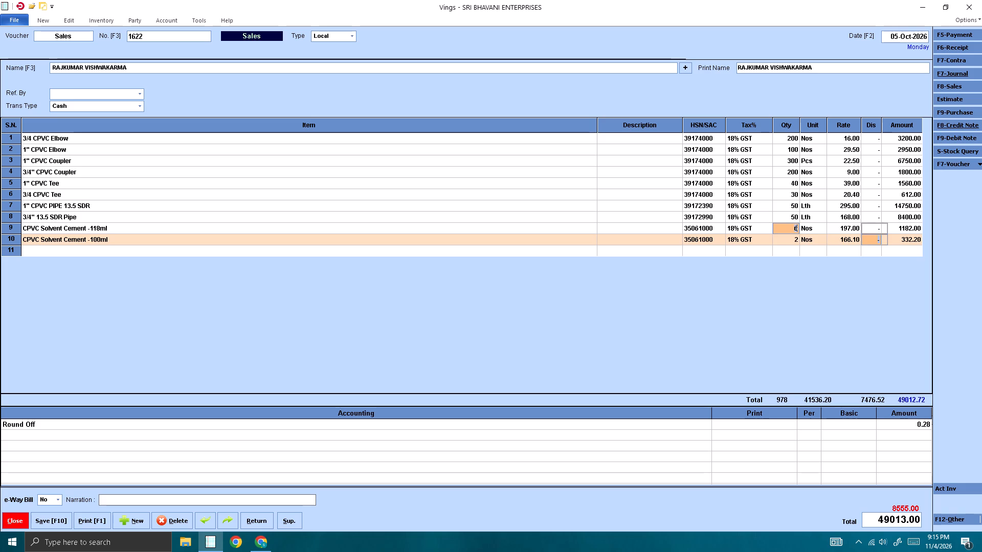
key(8)
key(Return)
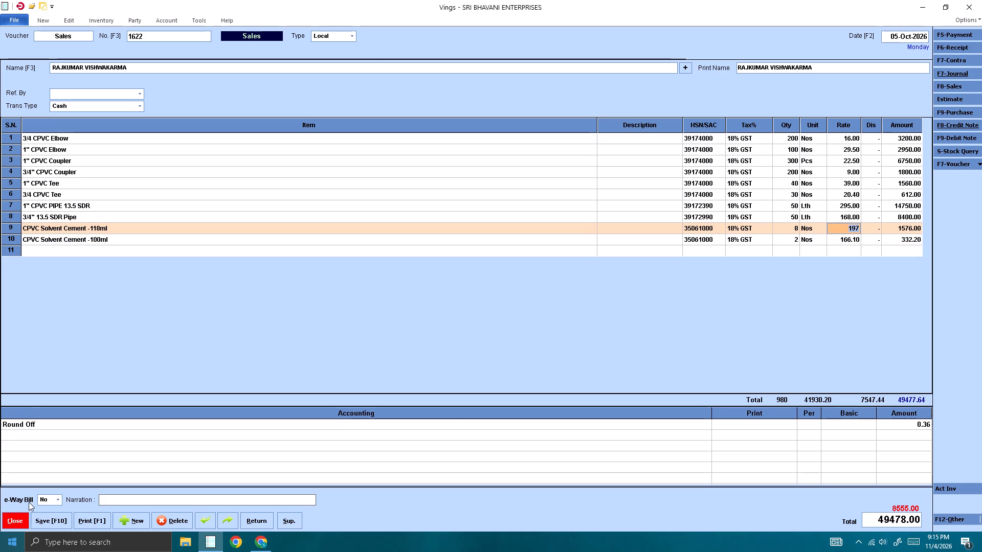
Save voucher 1622, declining the item recheck, and refresh the Sales Register.
click(52, 523)
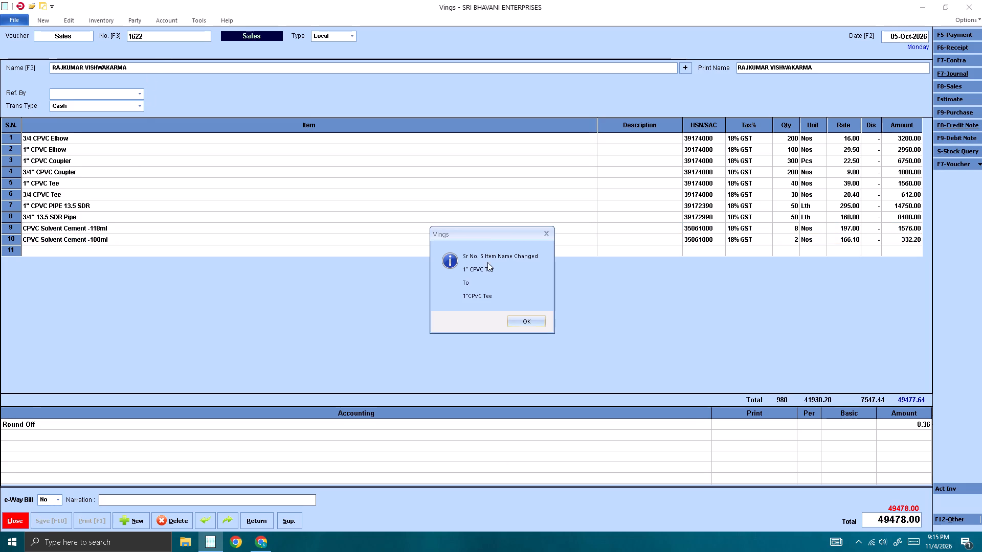
click(517, 322)
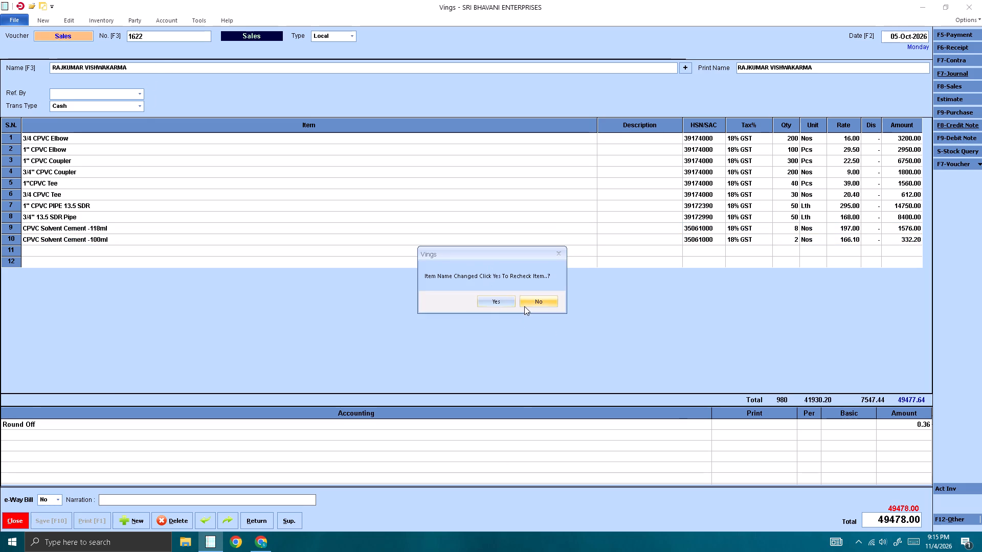
click(524, 302)
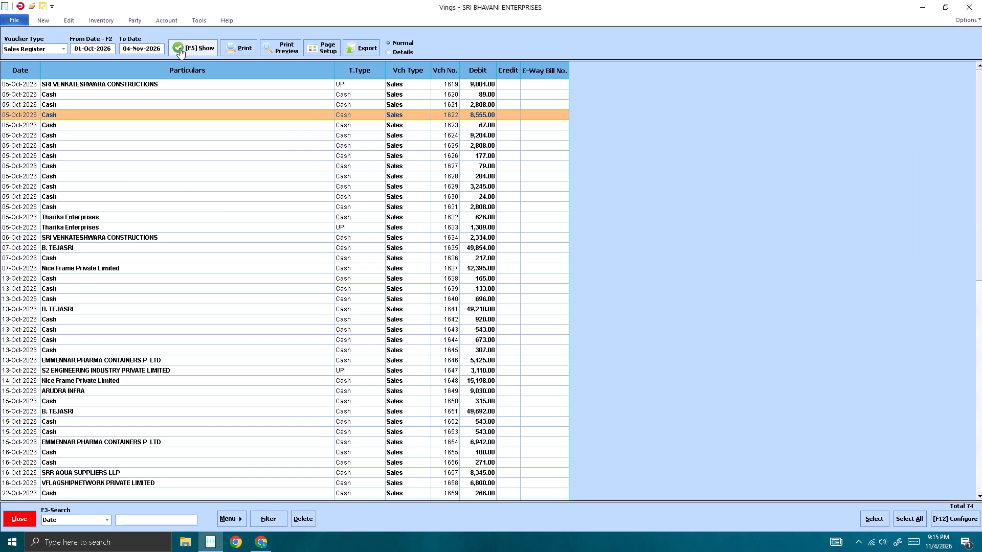
click(181, 47)
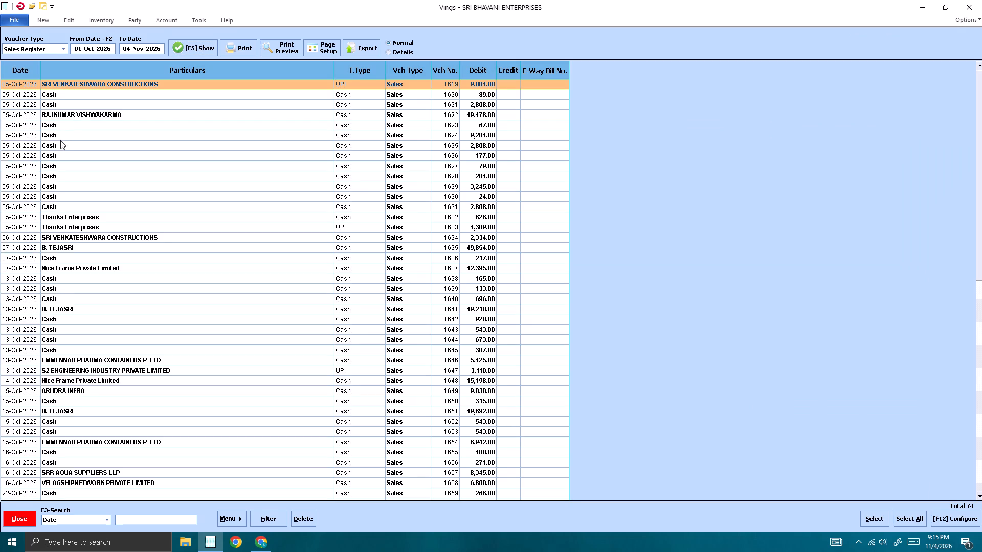
Open cash sales voucher 1626 of 05-Oct-2026 from the Sales Register.
click(60, 144)
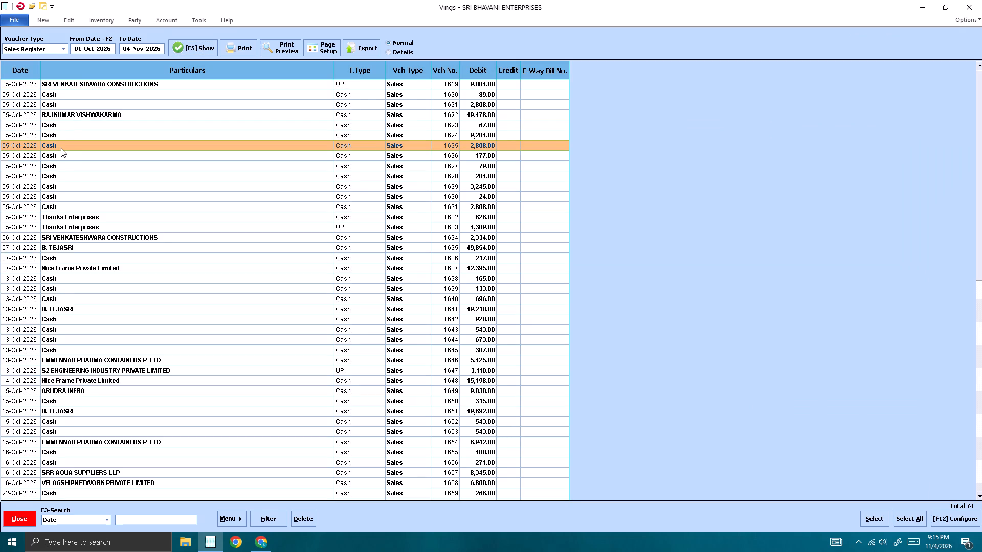
click(61, 156)
key(Return)
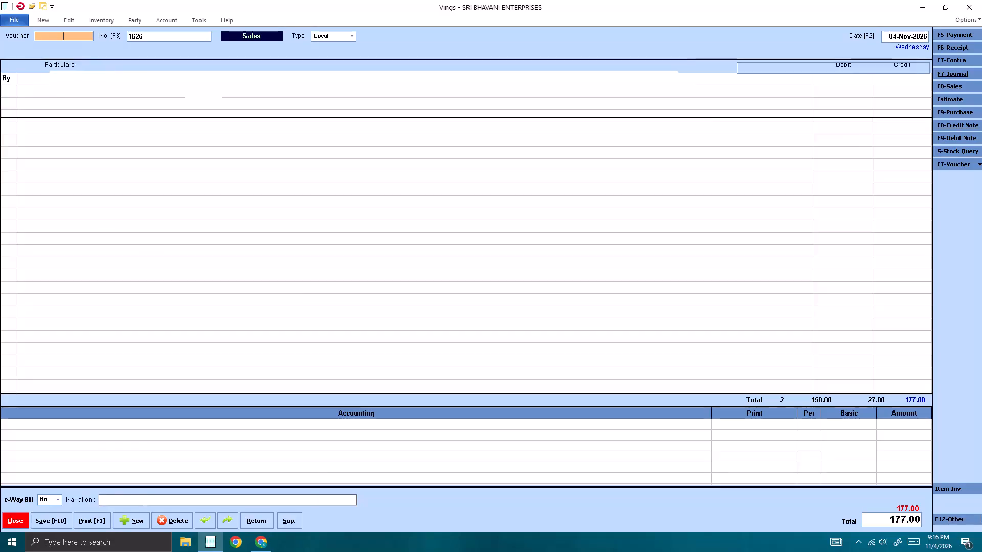
Assign the customer ledger matching "raj" to voucher 1626, leaving the buyer's details blank and the transaction type as Cash.
click(103, 64)
text(raj)
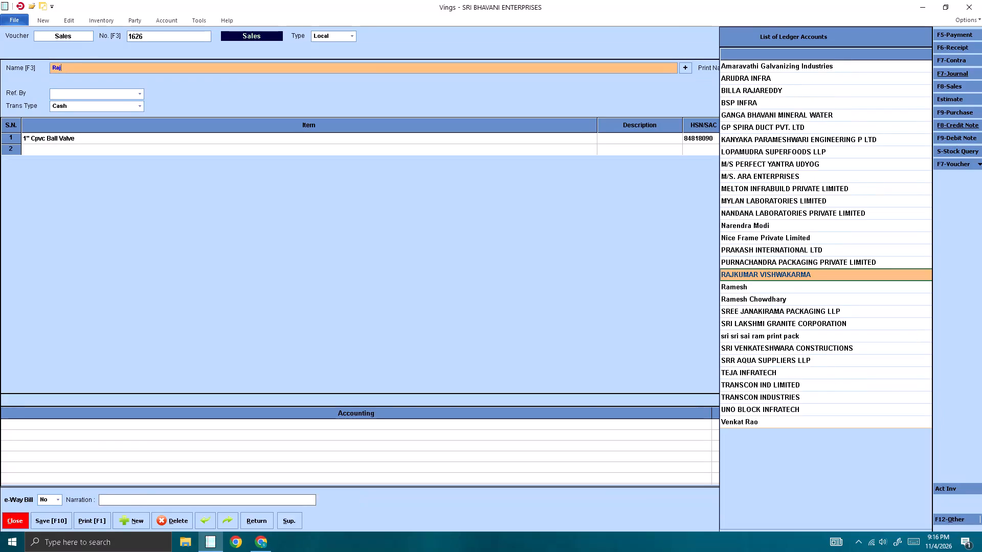
key(Return)
key(Return)
key(Return)
key(Return)
key(Return)
key(Return)
key(Return)
key(Return)
key(Return)
key(Return)
key(Tab)
key(Return)
key(Tab)
key(Return)
key(Tab)
key(Return)
key(Tab)
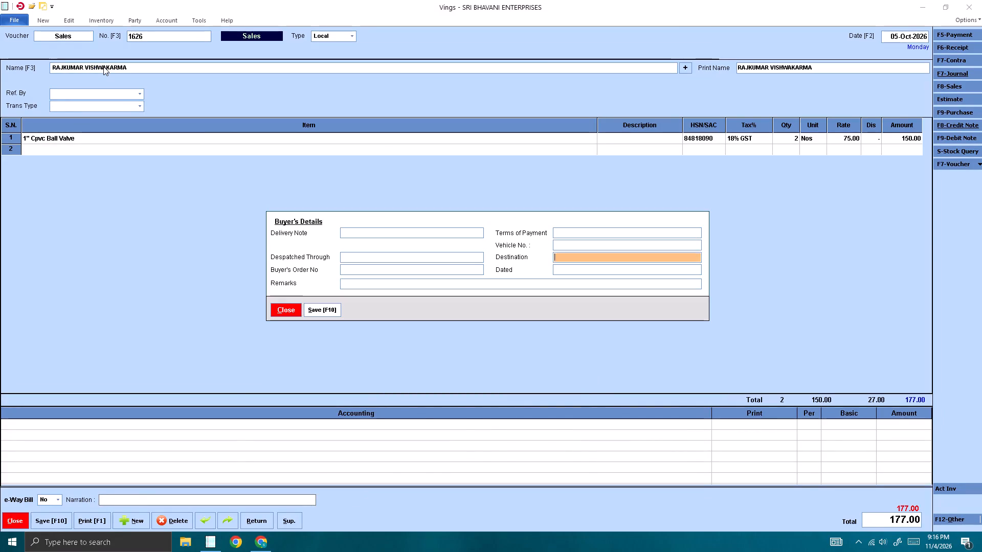
key(Return)
key(Tab)
key(Return)
key(Tab)
key(Return)
key(Tab)
key(Return)
key(Return)
key(Return)
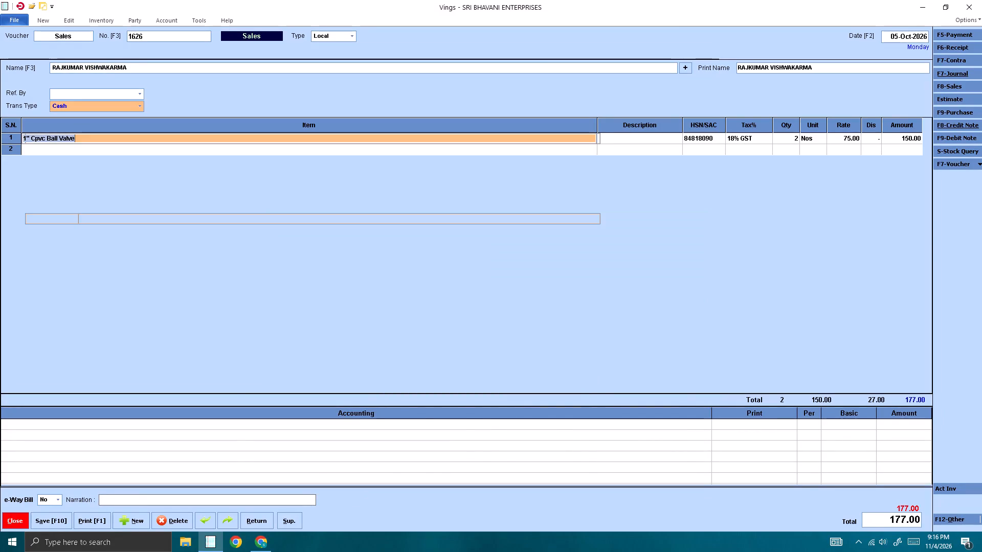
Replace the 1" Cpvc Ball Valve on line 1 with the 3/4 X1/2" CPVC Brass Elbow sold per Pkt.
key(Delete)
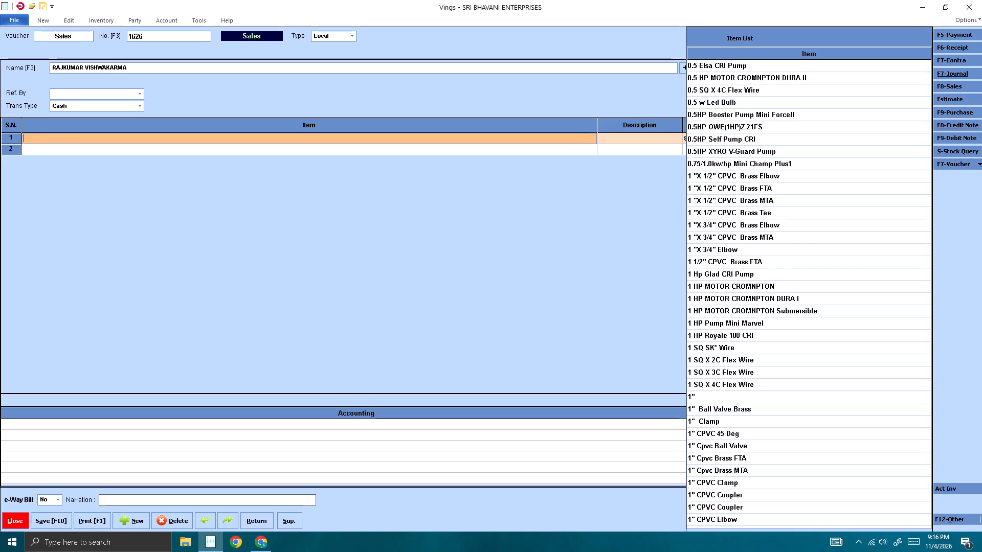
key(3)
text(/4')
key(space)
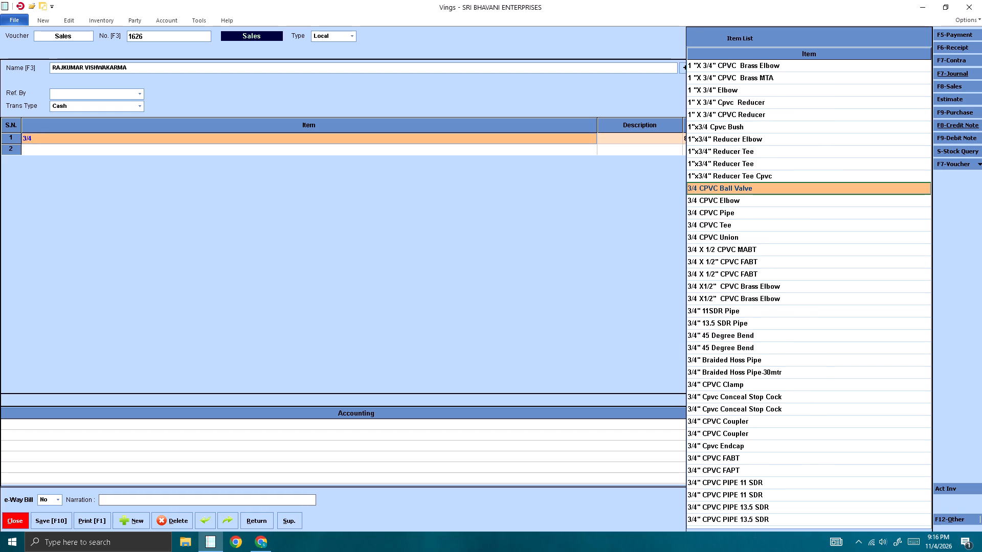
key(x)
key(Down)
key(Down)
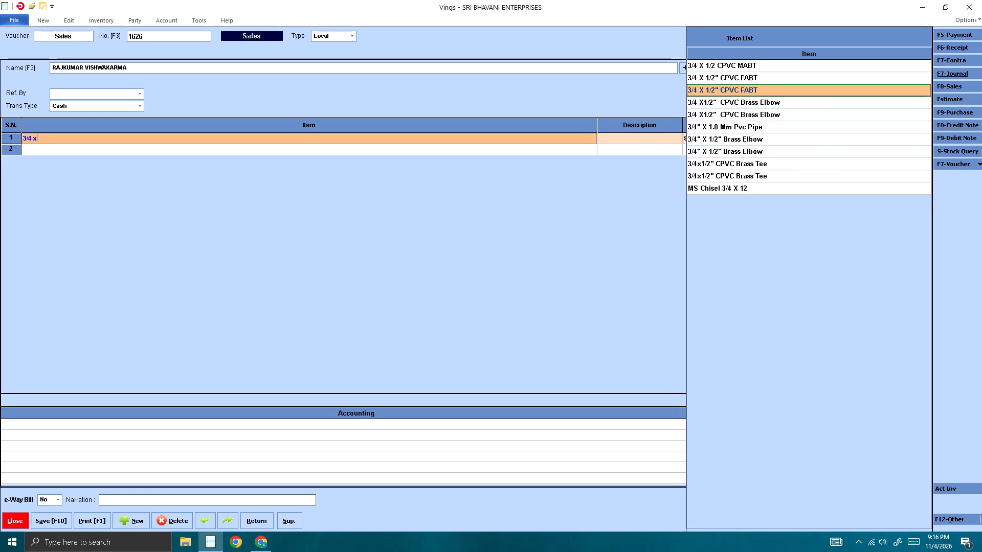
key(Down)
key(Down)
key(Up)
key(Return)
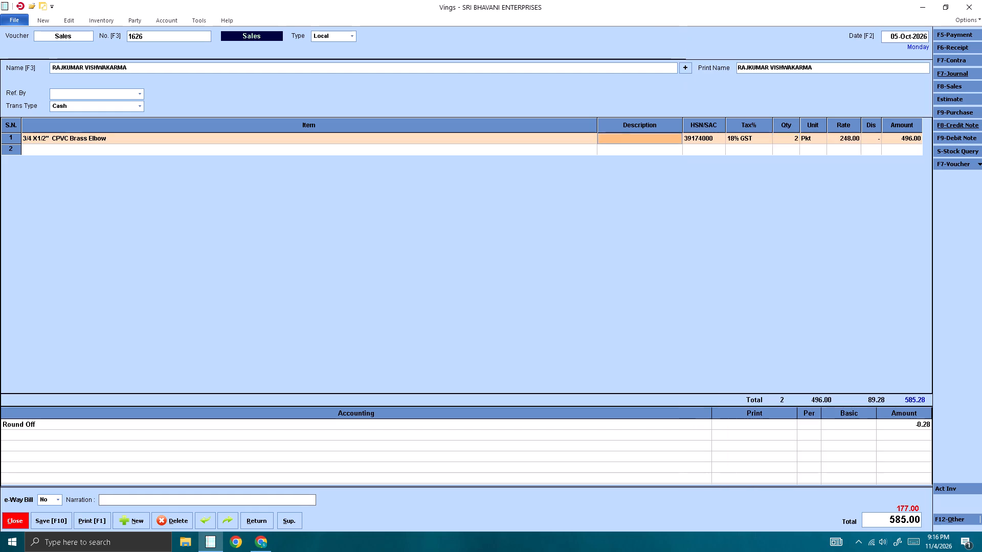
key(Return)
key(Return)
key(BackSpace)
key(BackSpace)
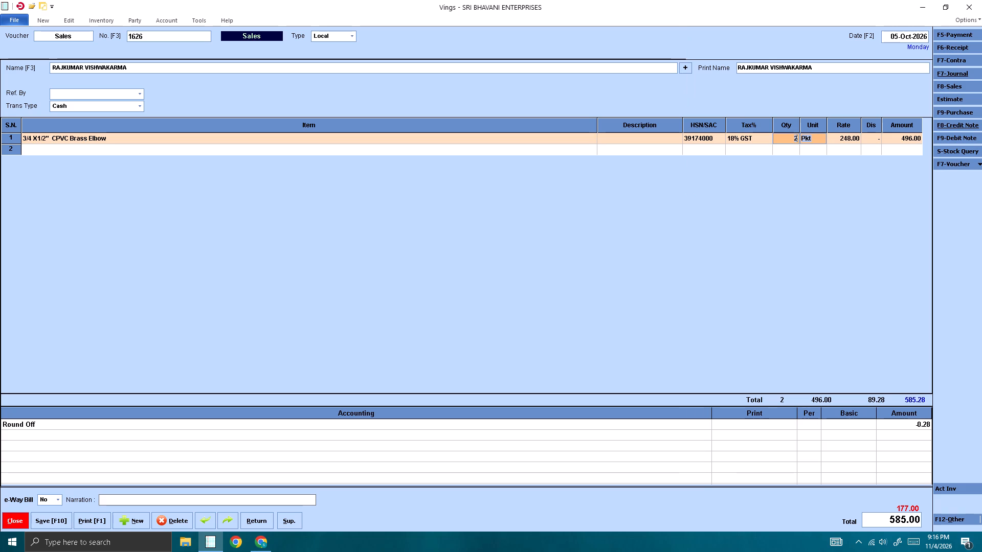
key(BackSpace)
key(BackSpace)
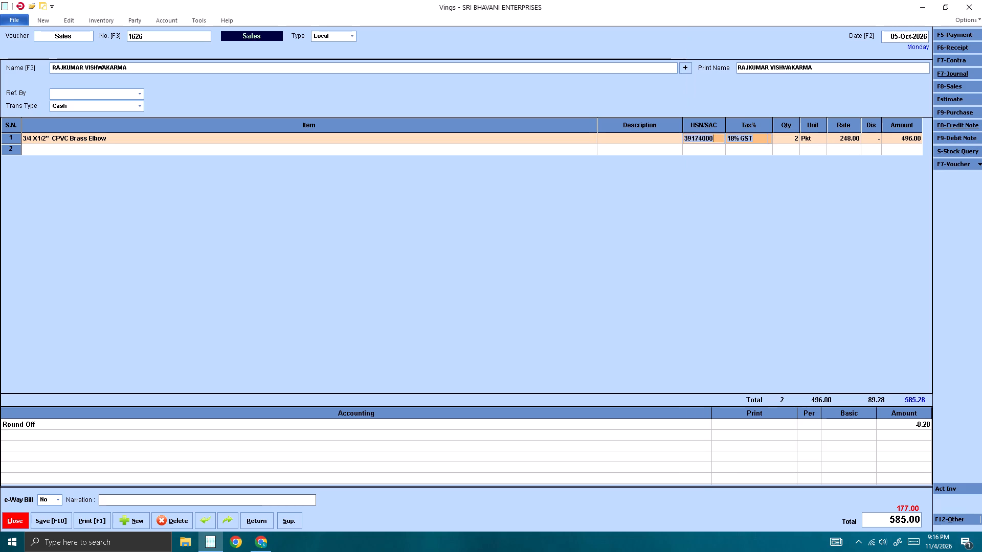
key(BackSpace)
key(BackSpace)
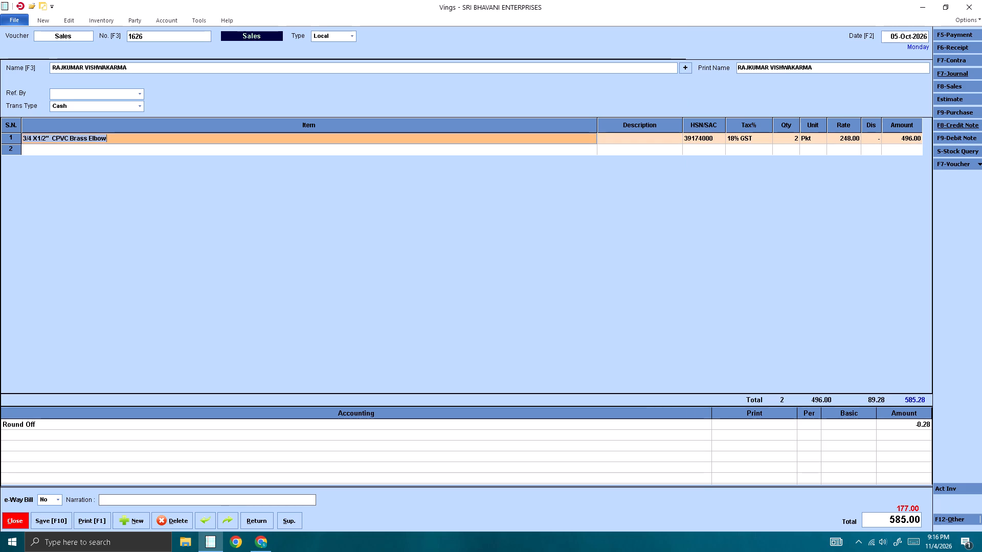
Set line 1 to the 3/4 X1/2" CPVC Brass Elbow variant sold in Nos, with quantity 100.
text(3/)
key(4)
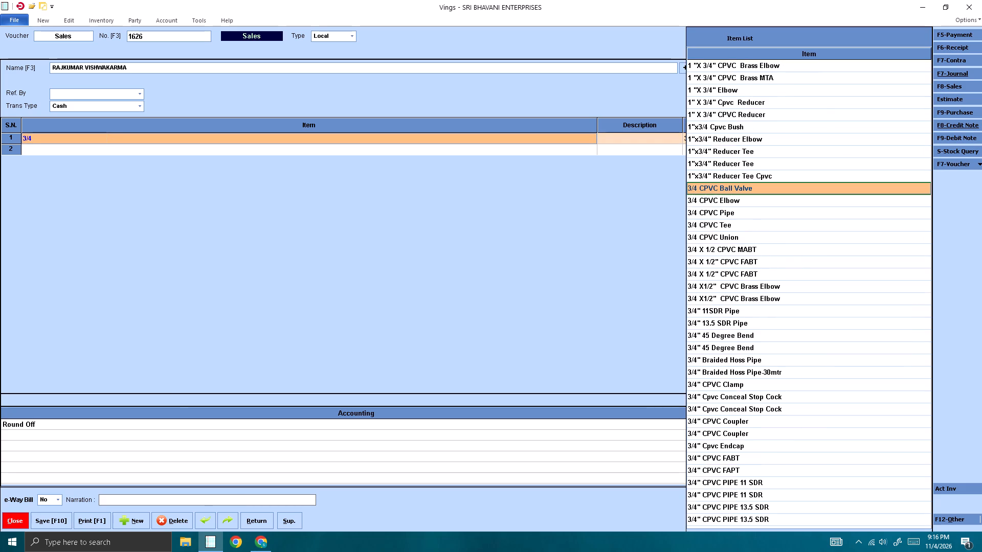
key(shift+quotedbl)
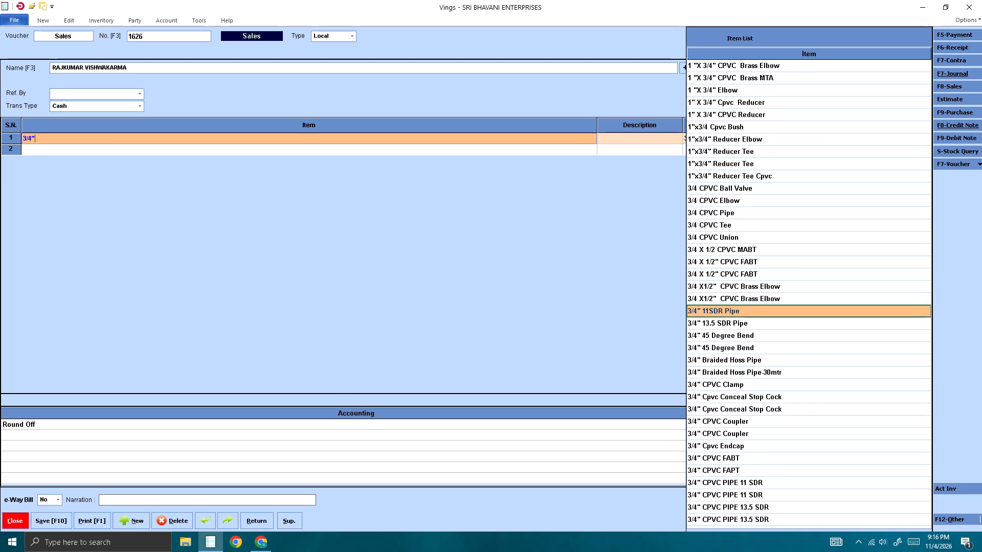
key(BackSpace)
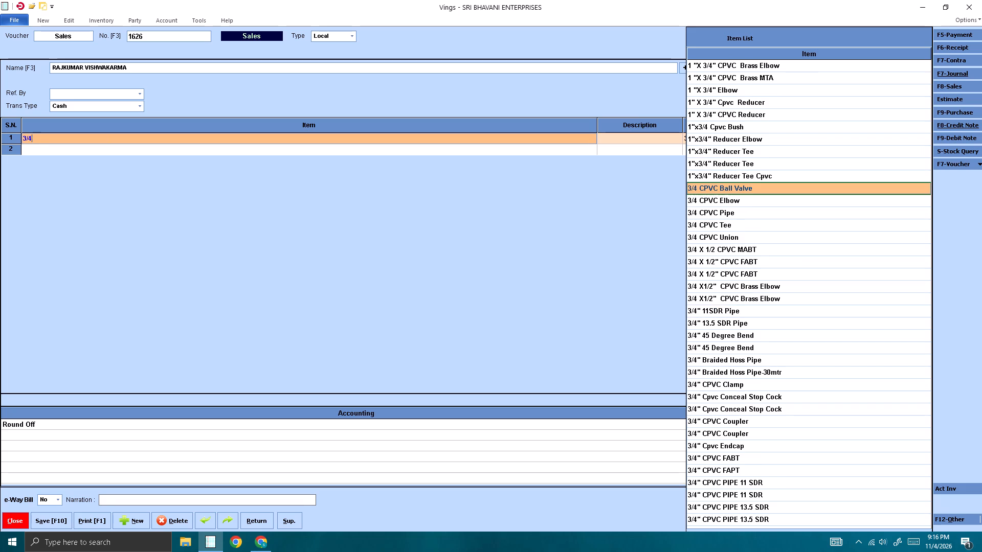
text(zx)
key(space)
key(BackSpace)
key(BackSpace)
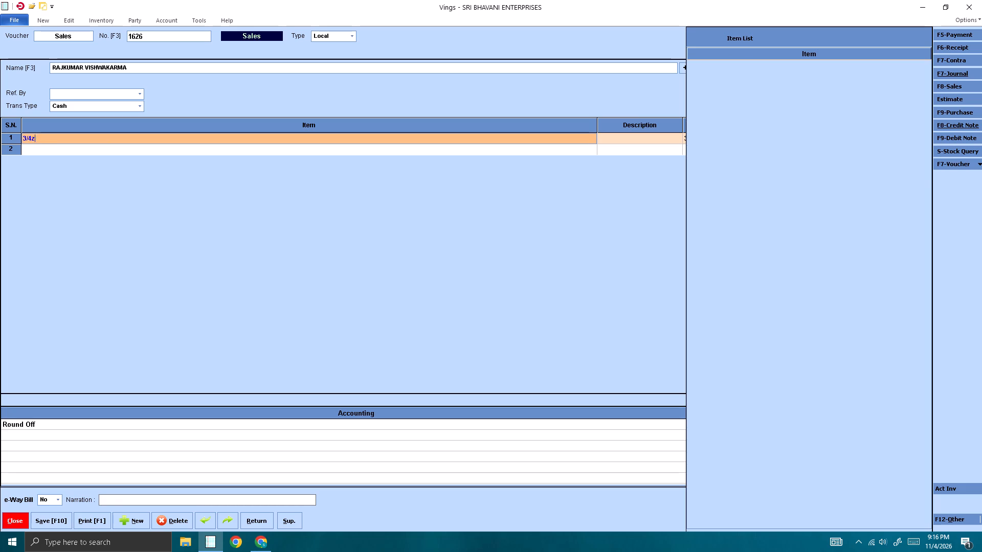
key(BackSpace)
key(BackSpace)
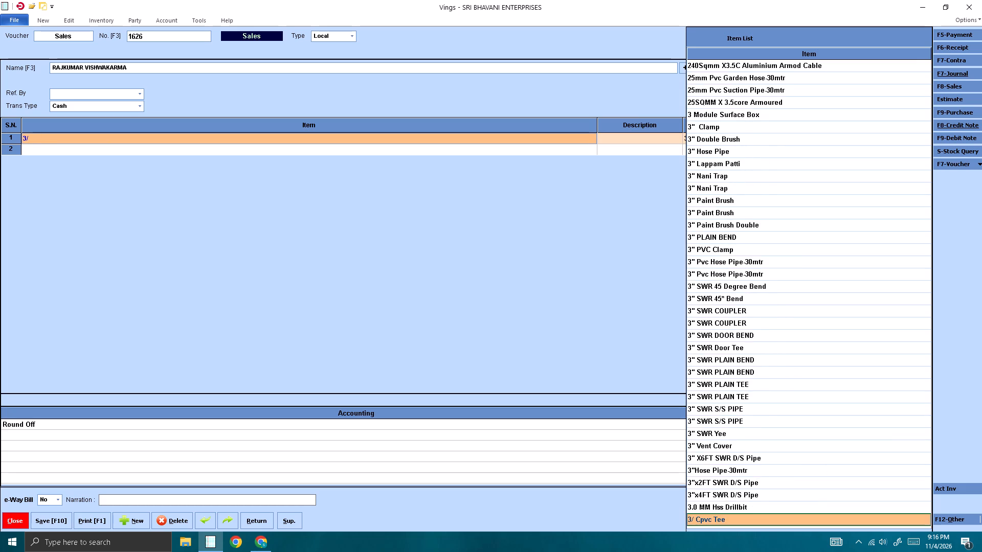
key(4)
text(" x)
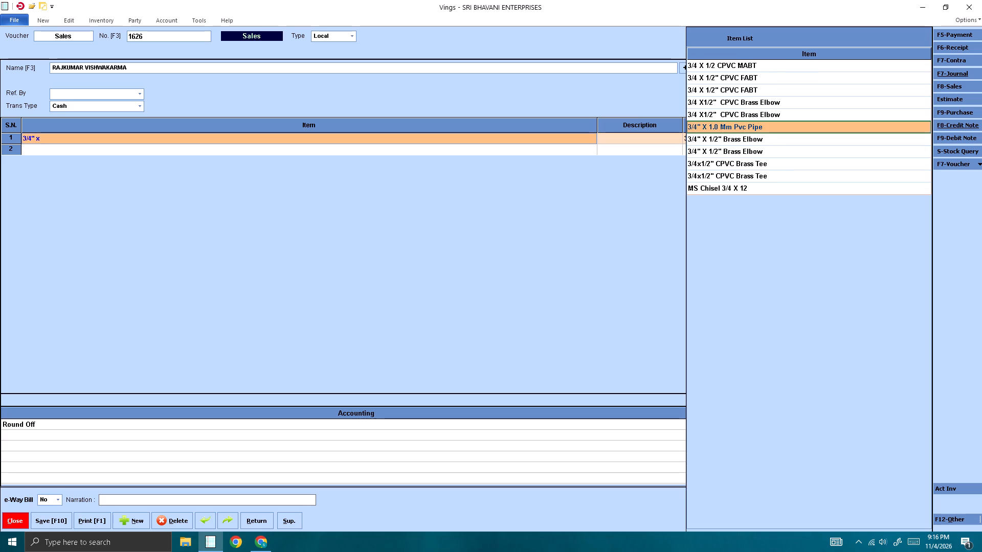
key(Up)
key(Return)
key(Return)
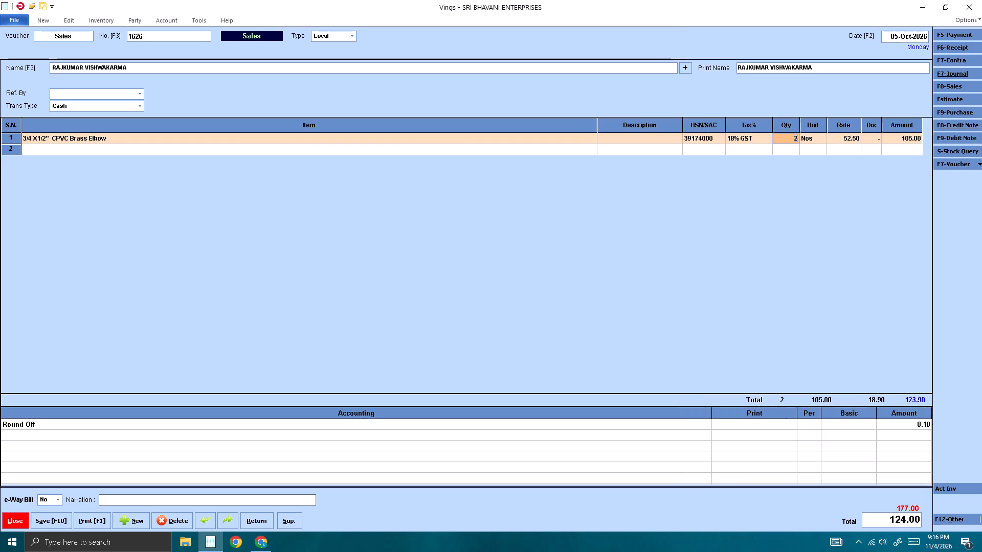
text(100)
key(Return)
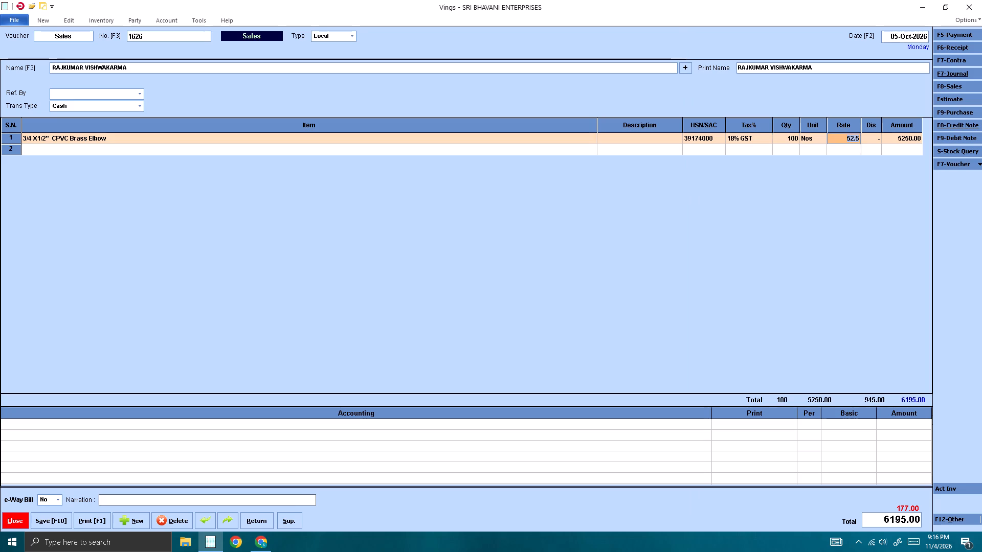
key(Return)
key(Return)
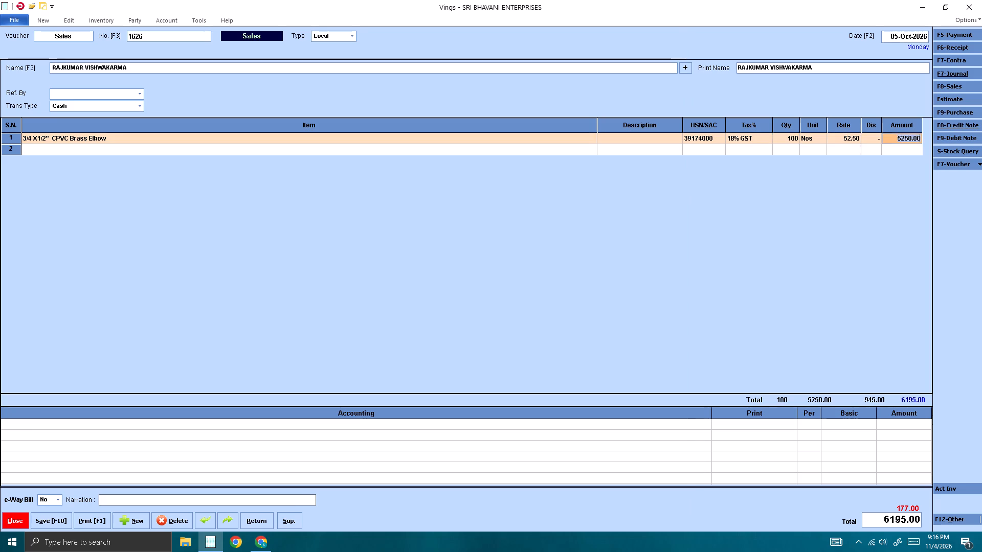
key(Return)
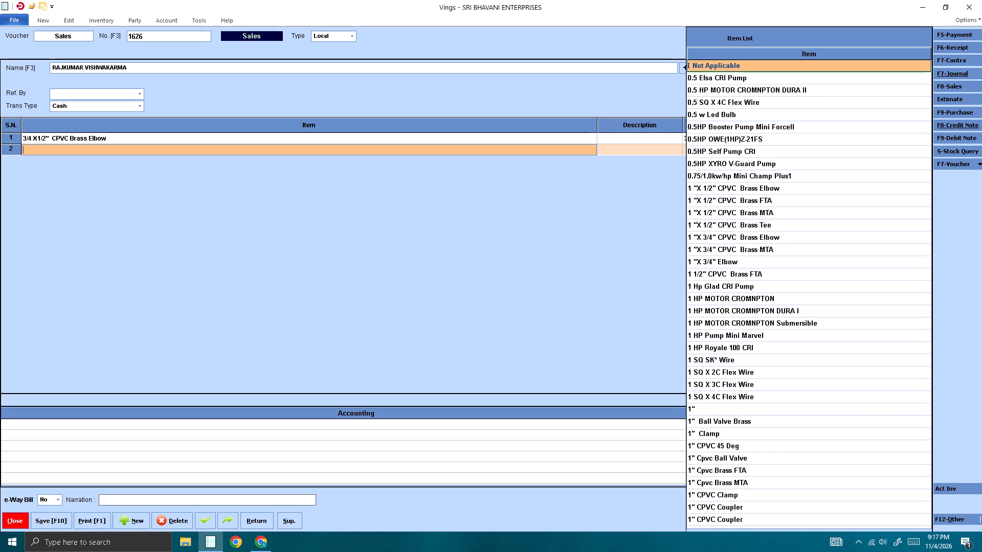
Add 1"x3/4" Reducer Tee as line 2 of the voucher with quantity 40.
text(1")
key(x)
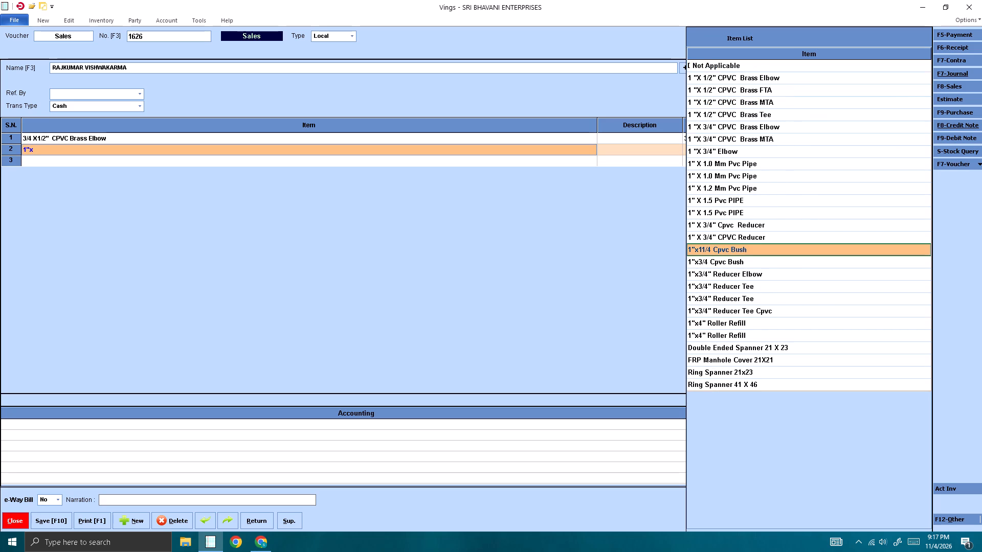
key(Up)
key(Up)
key(Up)
key(Up)
key(Up)
key(Up)
key(Up)
key(Up)
key(Up)
key(Up)
key(Up)
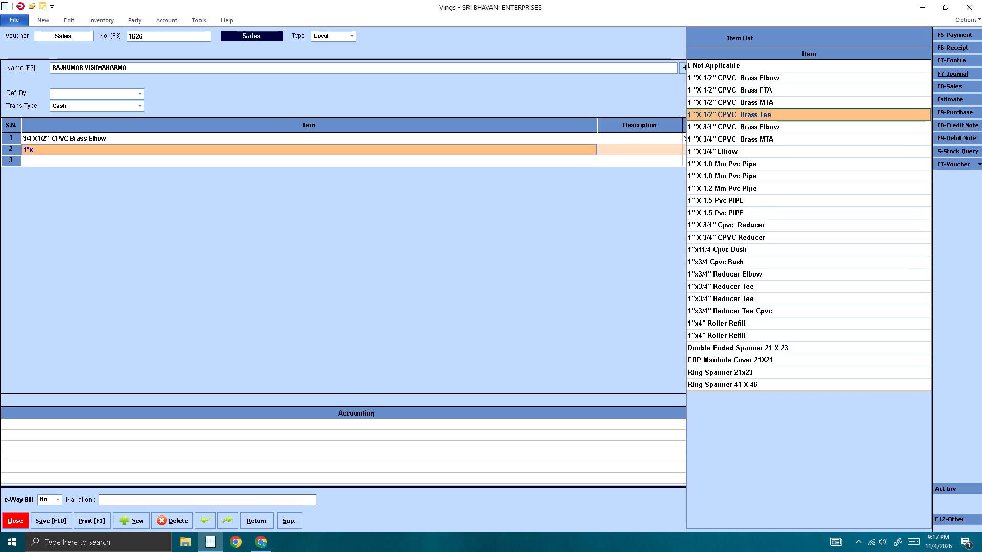
key(Down)
key(Down)
key(Down)
key(Down)
key(Up)
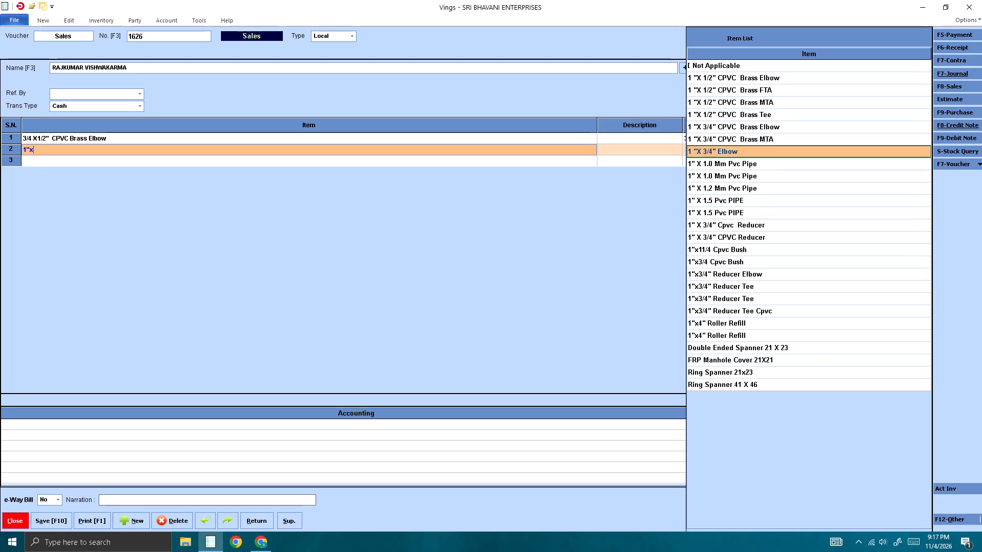
key(Down)
key(Down)
key(Down)
key(Down)
key(Down)
key(Down)
key(Down)
key(Down)
key(Down)
key(Down)
key(Down)
key(Down)
key(Down)
key(Down)
key(Down)
key(Down)
key(Down)
key(Up)
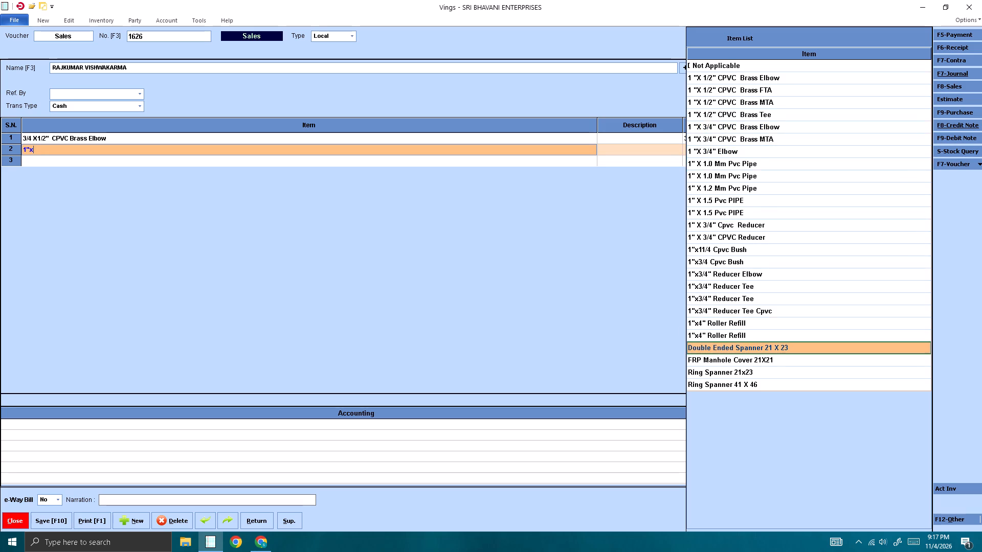
key(Up)
key(Up)
key(Up)
key(Up)
key(Up)
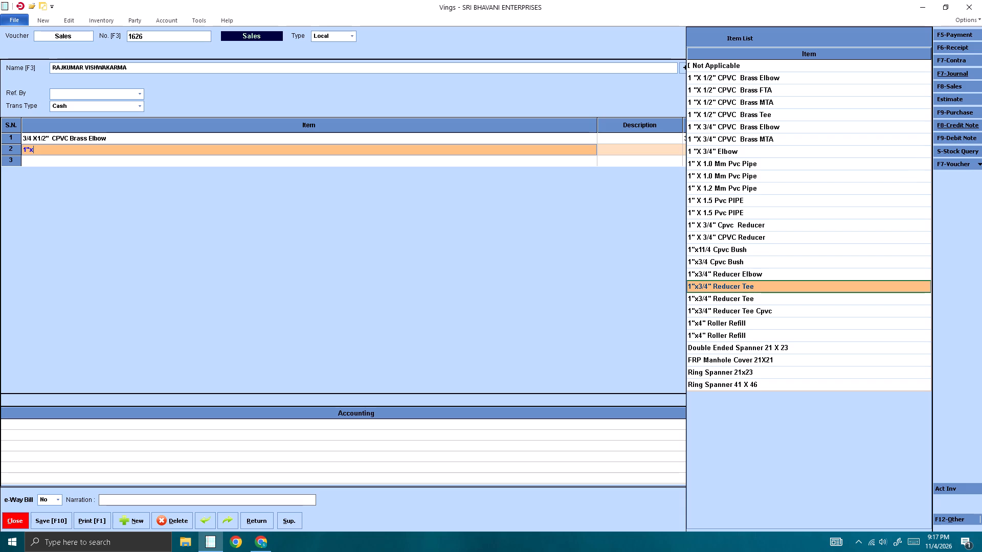
key(Return)
key(Return)
key(Return)
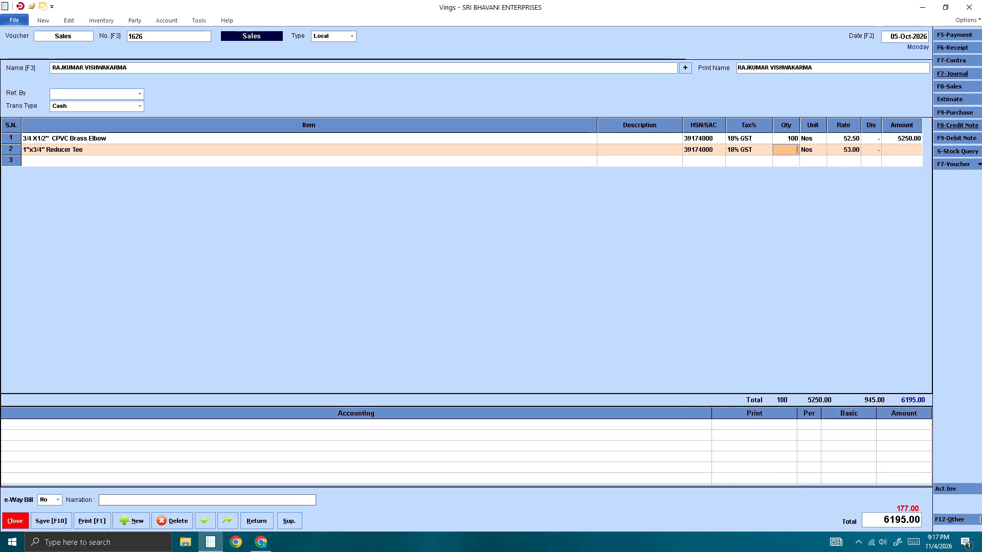
key(4)
key(0)
key(Return)
key(Return)
key(Return)
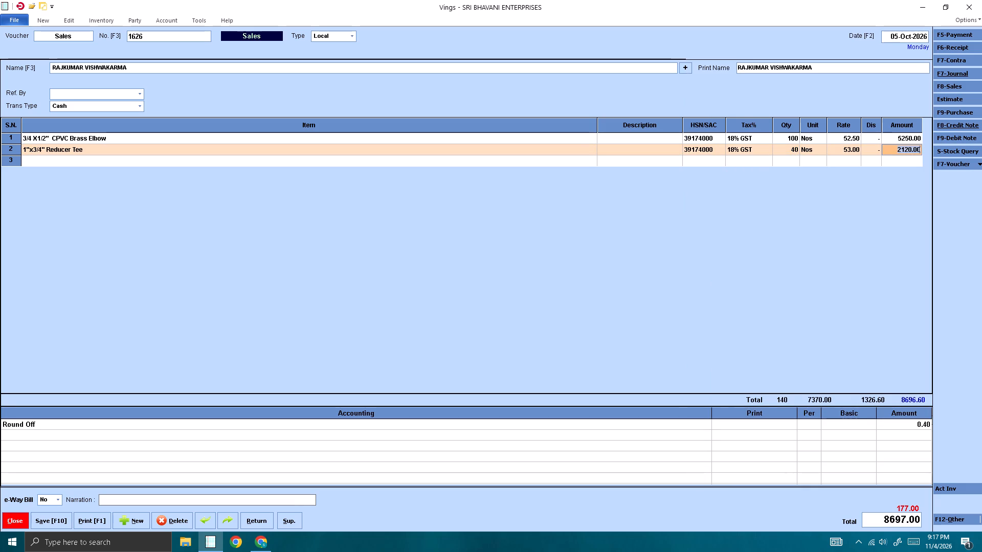
key(Return)
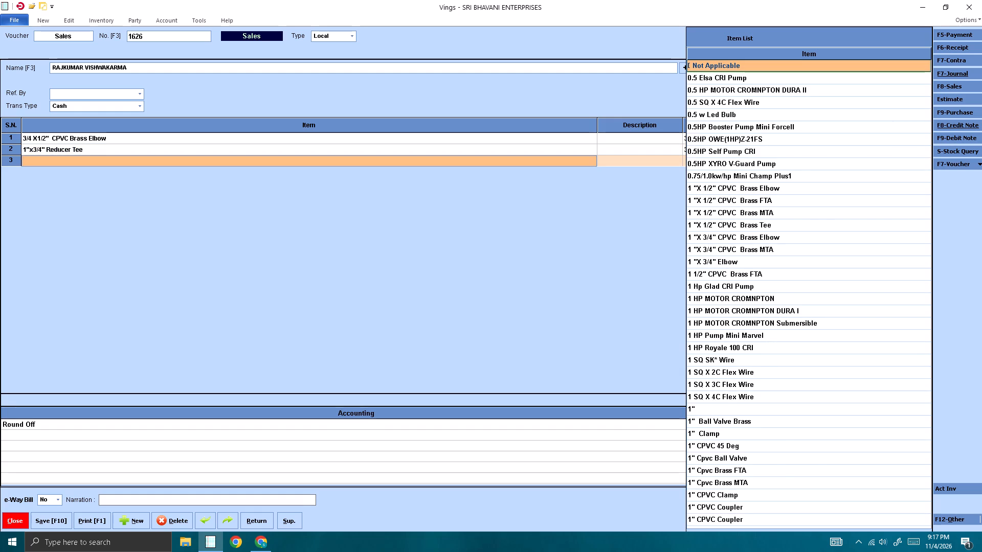
Add 3/4x1/2" CPVC Brass Tee as line 3 of the voucher with quantity 30.
text(3/4"x)
key(space)
key(Down)
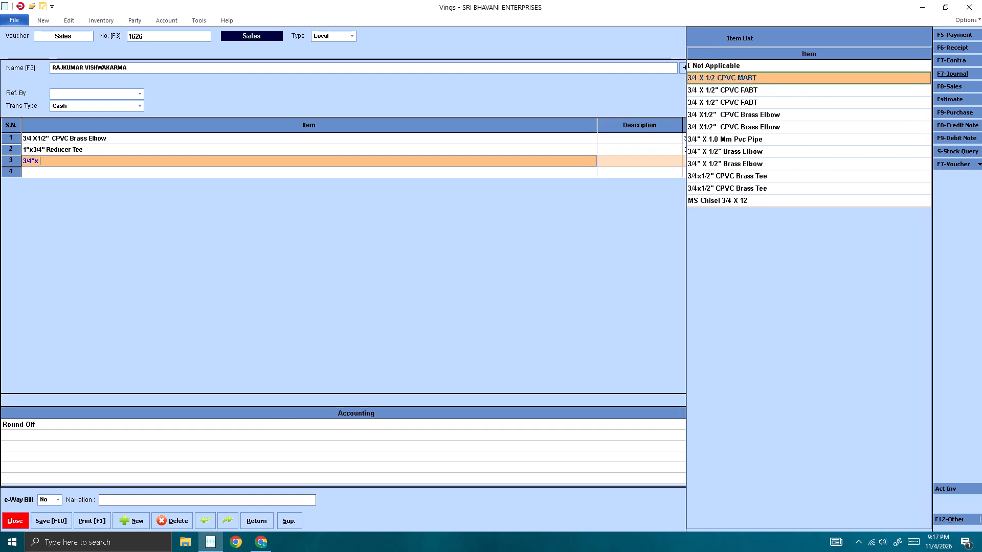
key(Down)
key(Down)
key(Down)
key(Down)
key(Down)
key(Down)
key(Down)
key(Down)
key(Up)
key(Down)
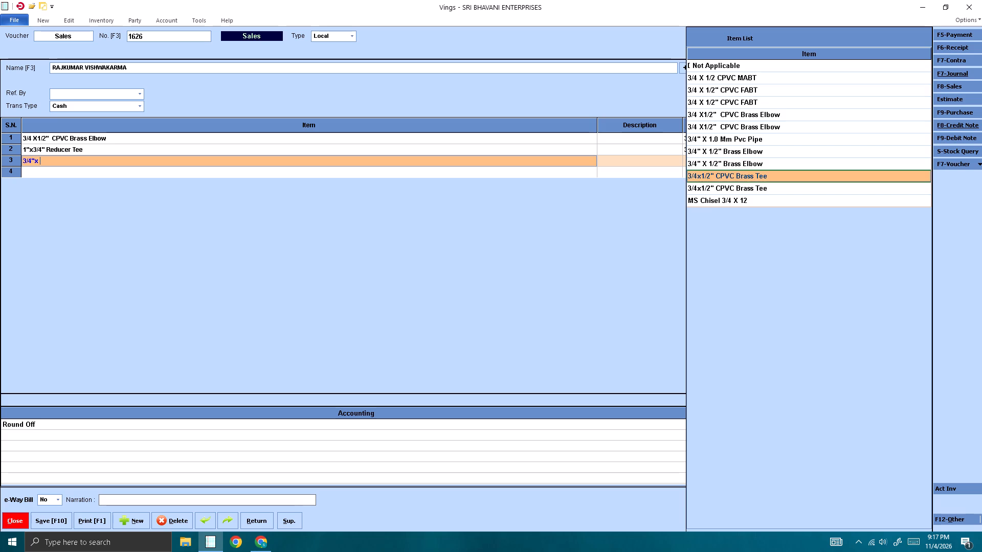
key(Return)
key(Return)
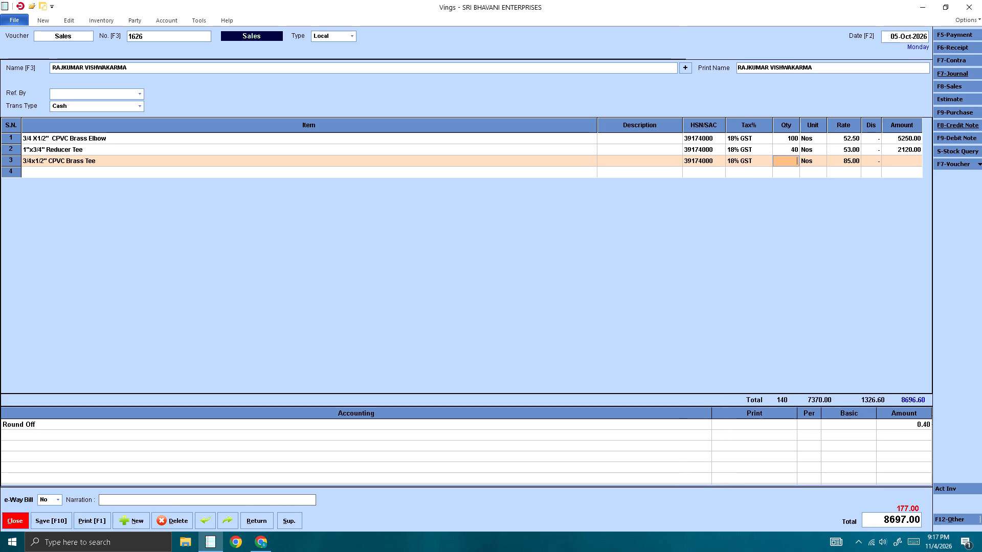
text(30)
key(Return)
key(Return)
key(Return)
key(Return)
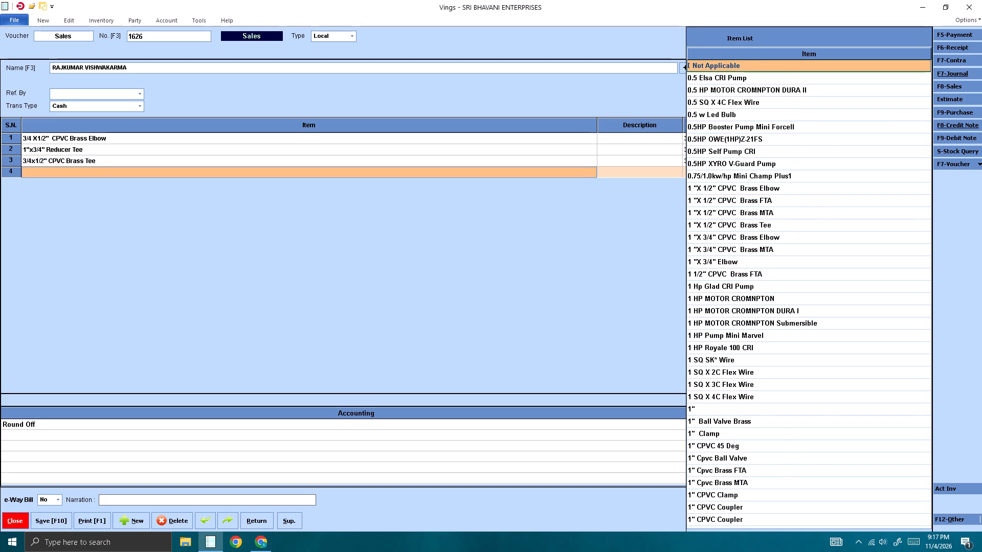
Add 3/4 X 1/2" CPVC FABT sold in Nos as line 4 of the voucher with quantity 15.
key(3)
text(/4" x)
key(Up)
key(Up)
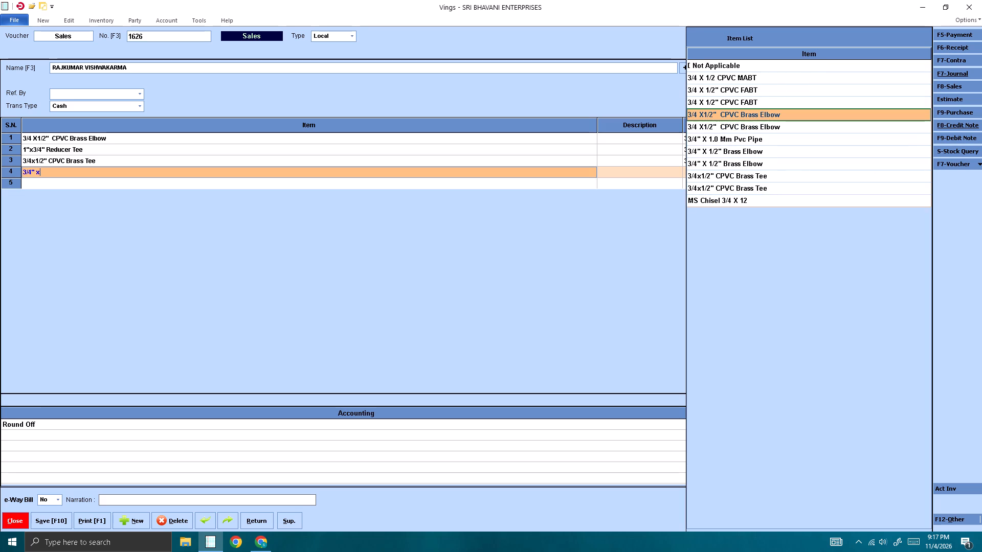
key(Up)
key(Up)
key(Down)
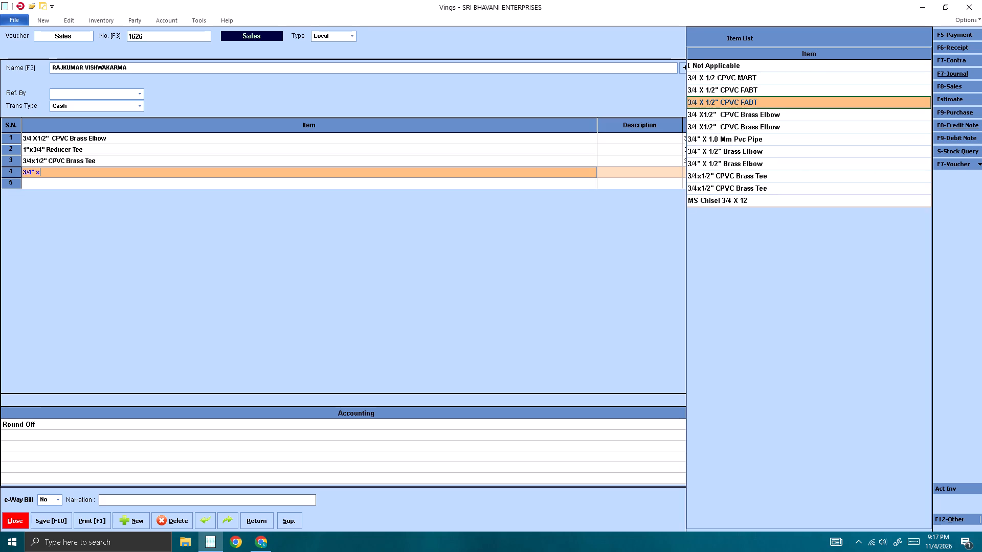
key(Return)
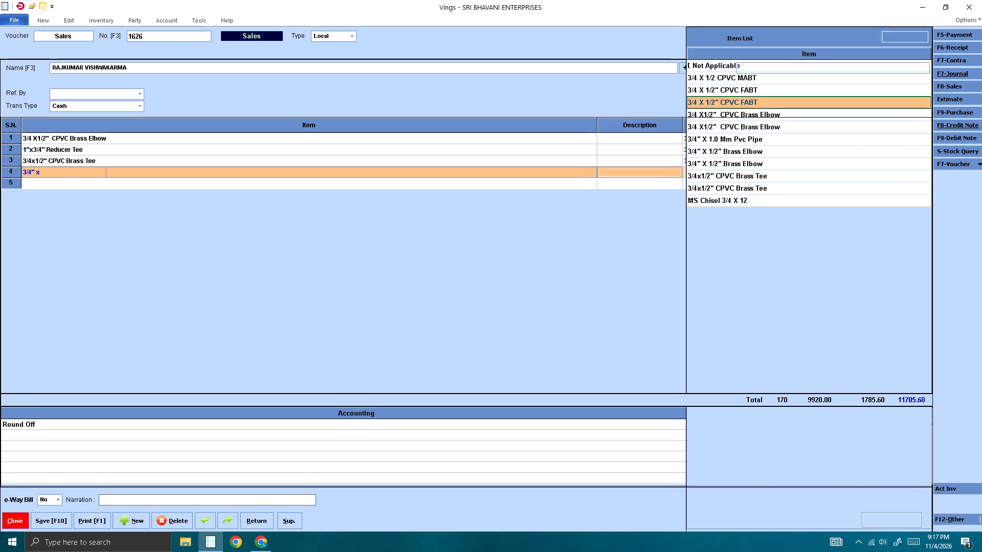
key(Return)
key(Return)
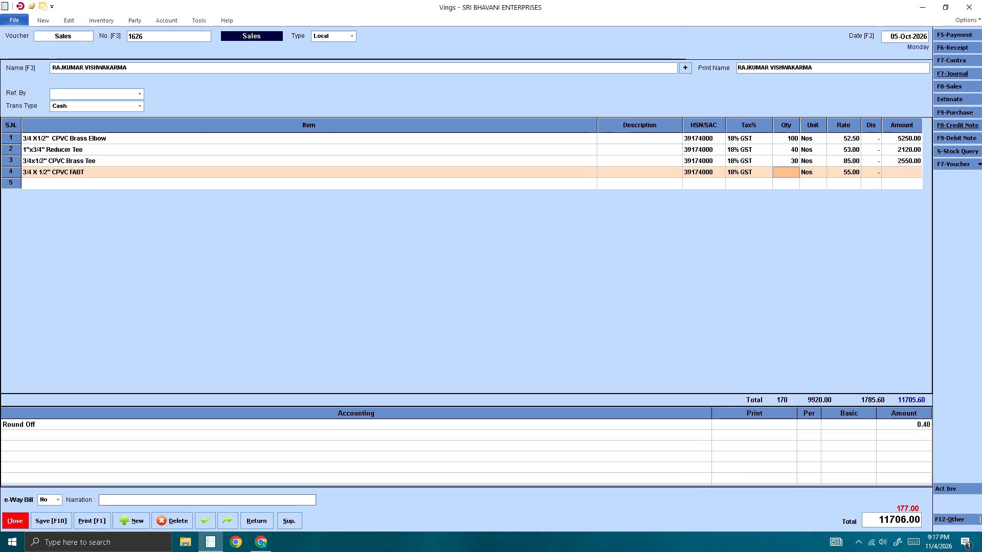
text(15)
key(Return)
key(Return)
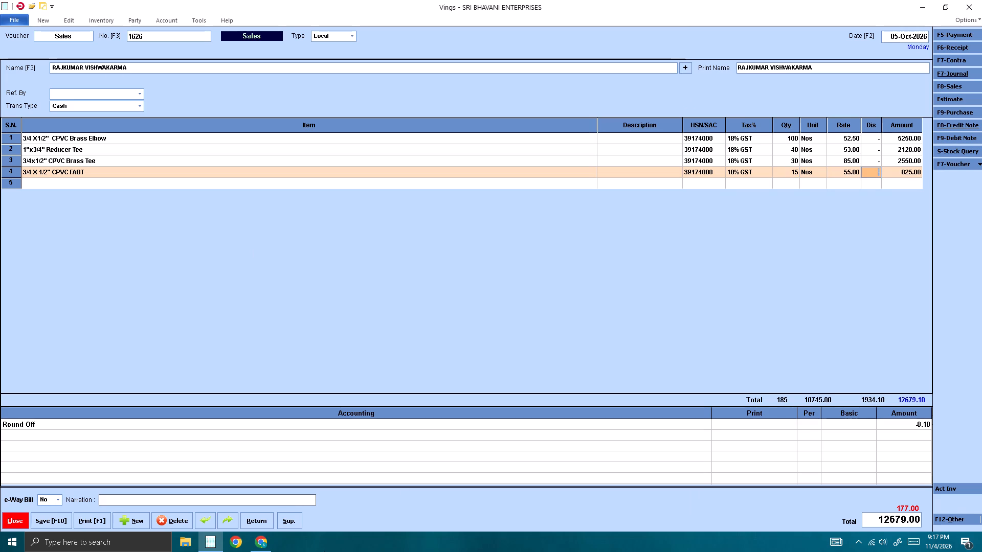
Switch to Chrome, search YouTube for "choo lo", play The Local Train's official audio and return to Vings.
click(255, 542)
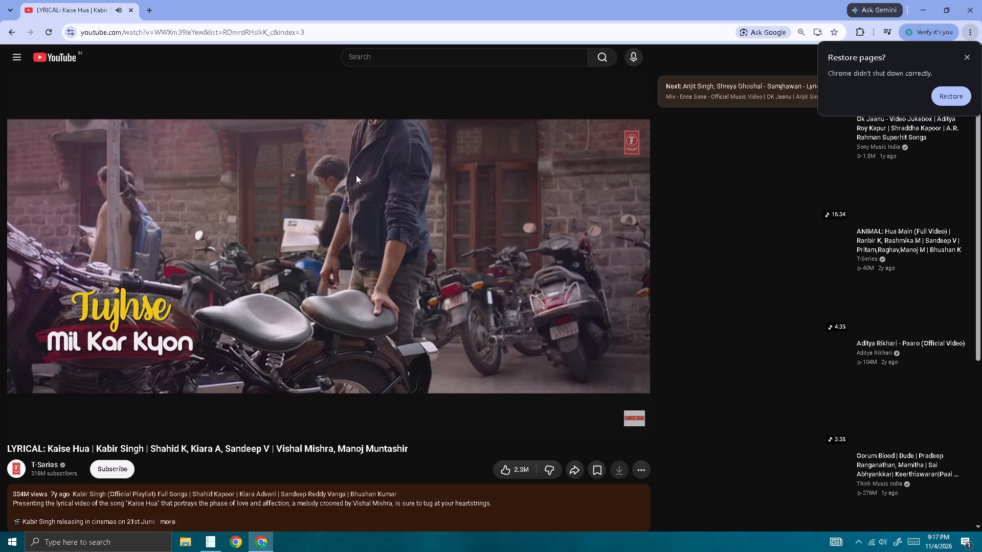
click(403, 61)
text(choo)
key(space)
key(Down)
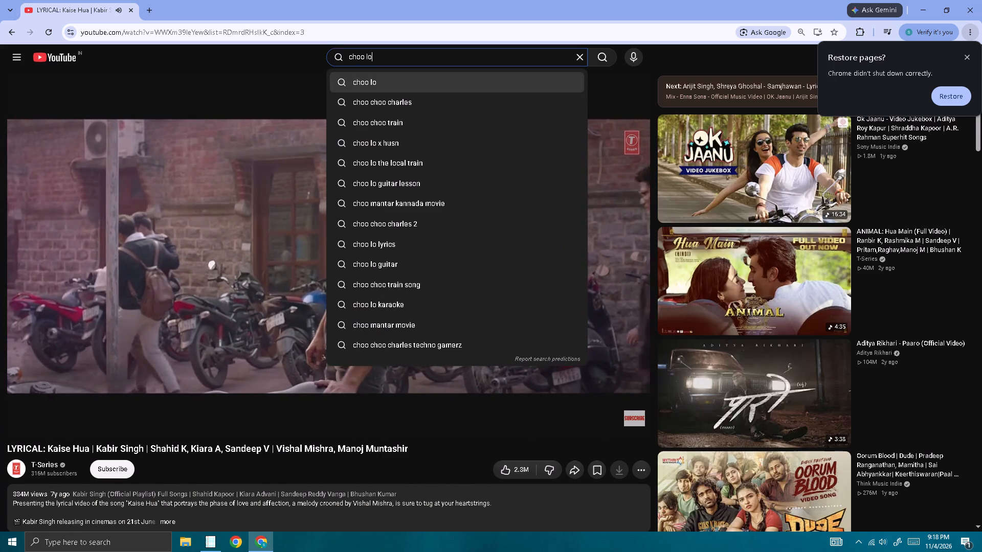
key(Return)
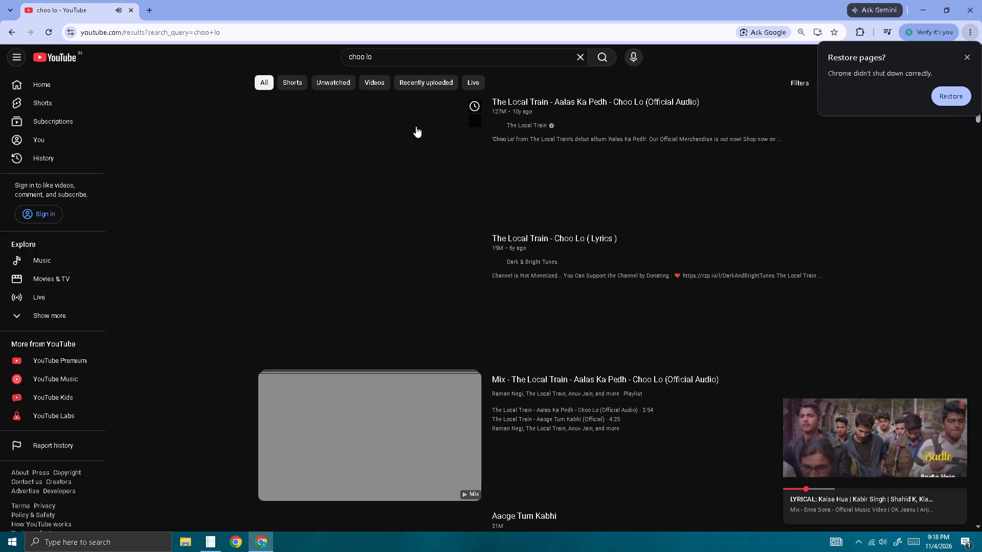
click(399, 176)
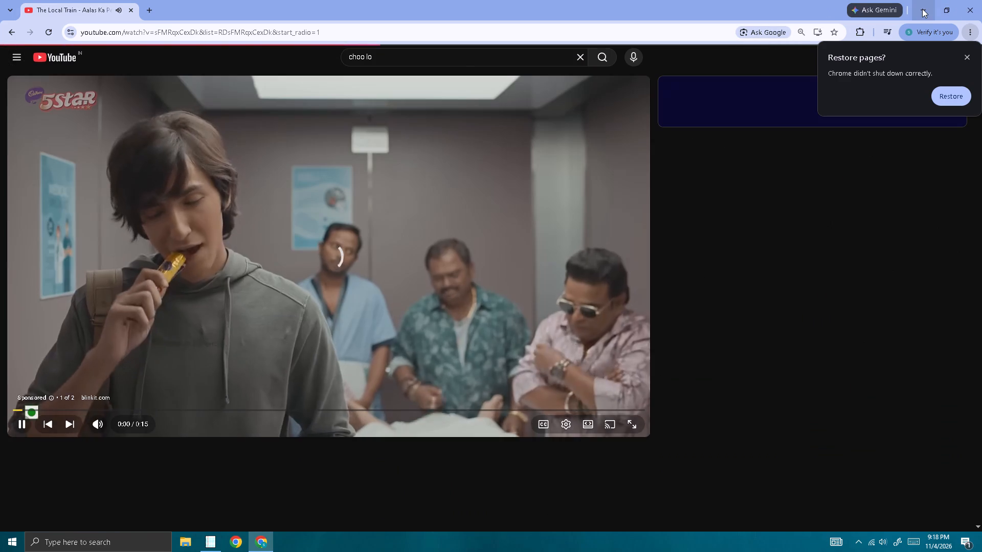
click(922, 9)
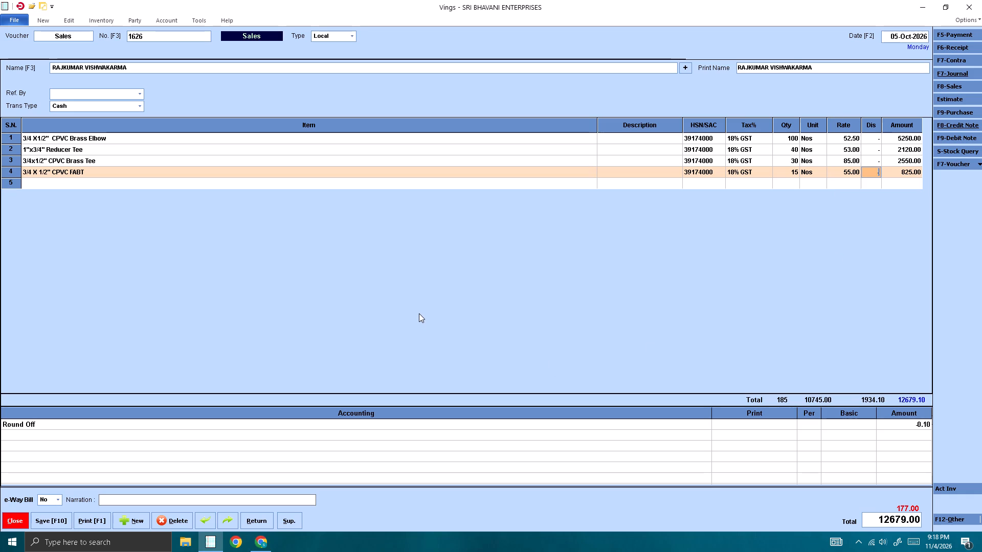
Add 1" Cpvc Union as line 5 of the voucher with quantity 50.
key(Return)
key(Return)
text(1" u)
key(BackSpace)
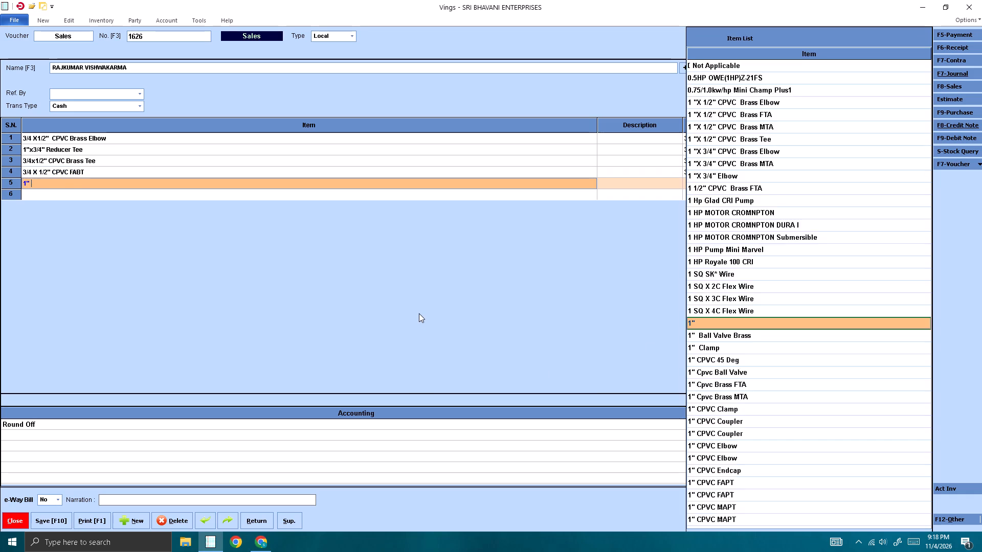
text(cpvc)
key(space)
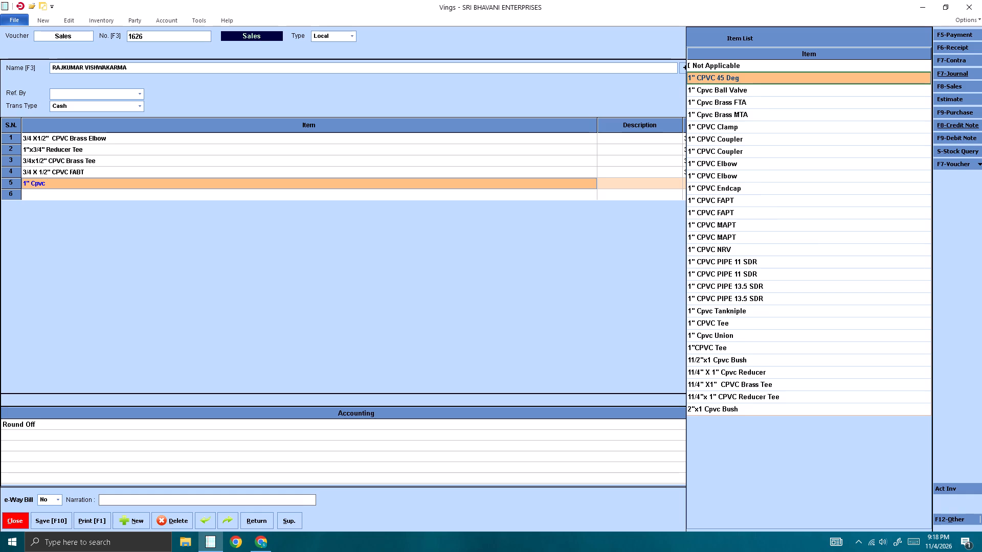
key(Down)
key(Down)
key(Down)
key(Down)
key(Down)
key(Down)
key(Down)
key(Down)
key(Down)
key(Down)
key(Down)
key(Down)
key(Down)
key(Down)
key(Down)
key(Down)
key(Down)
key(Down)
key(Down)
key(Down)
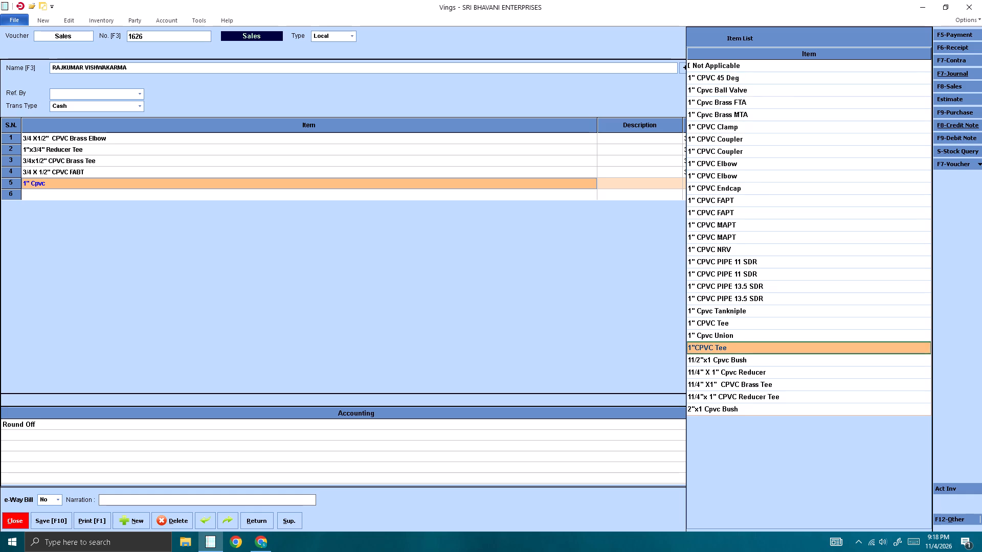
key(Up)
key(Return)
key(Return)
text(50)
key(Return)
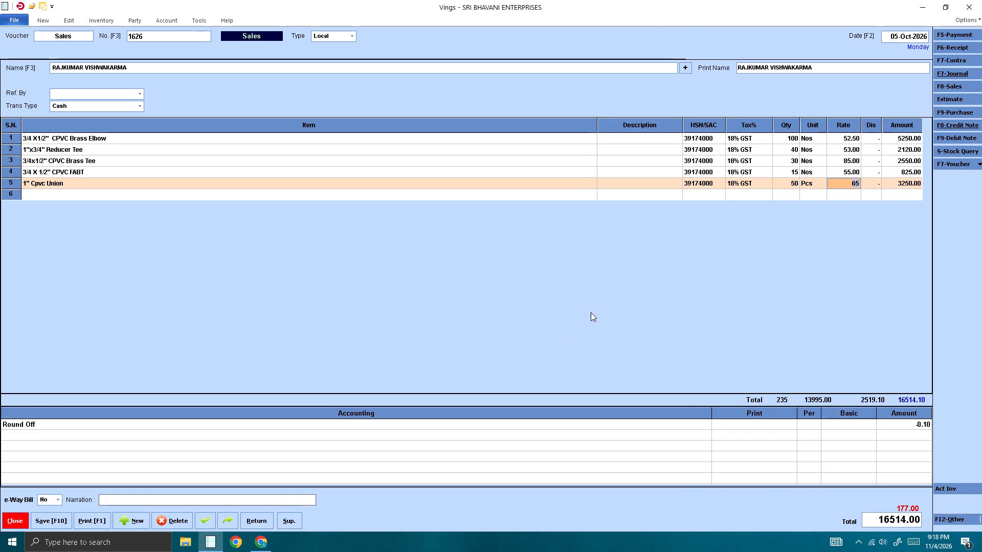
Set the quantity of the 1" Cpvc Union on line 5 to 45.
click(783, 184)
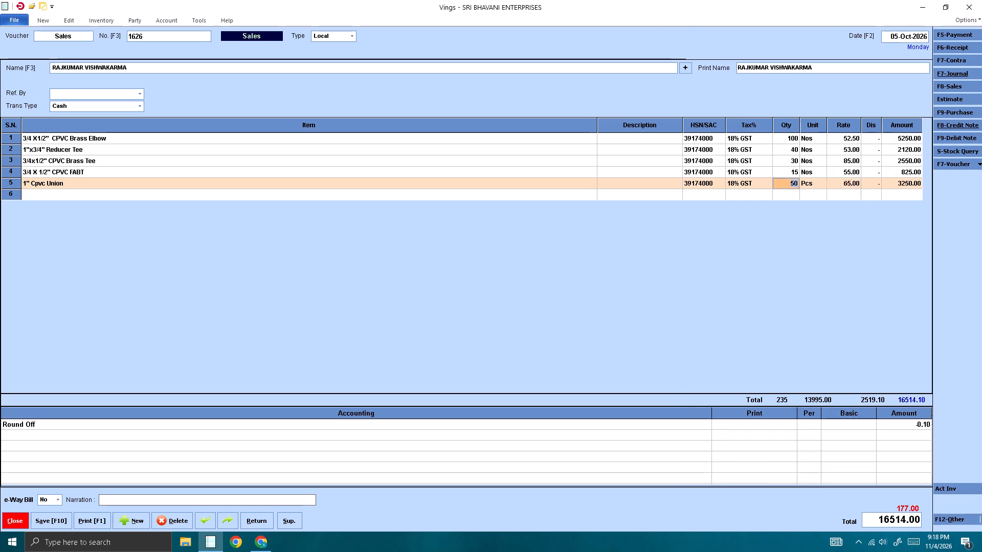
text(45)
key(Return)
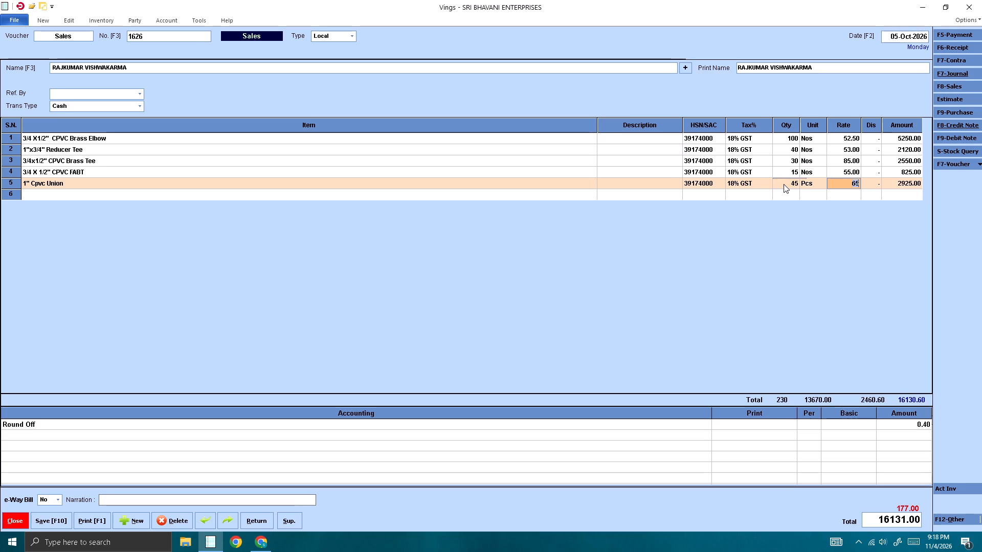
Set the quantity of the 1" Cpvc Union on line 5 to 20 and complete the line.
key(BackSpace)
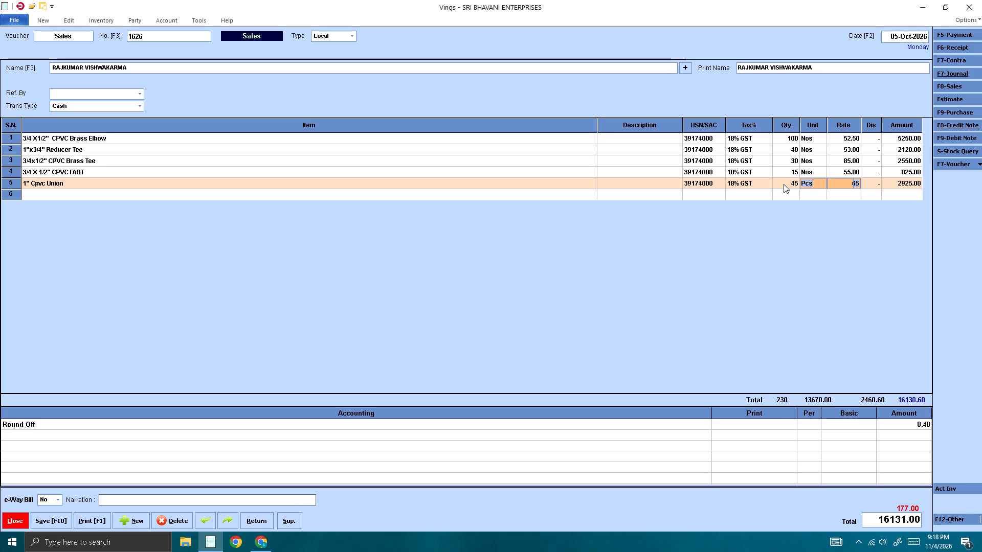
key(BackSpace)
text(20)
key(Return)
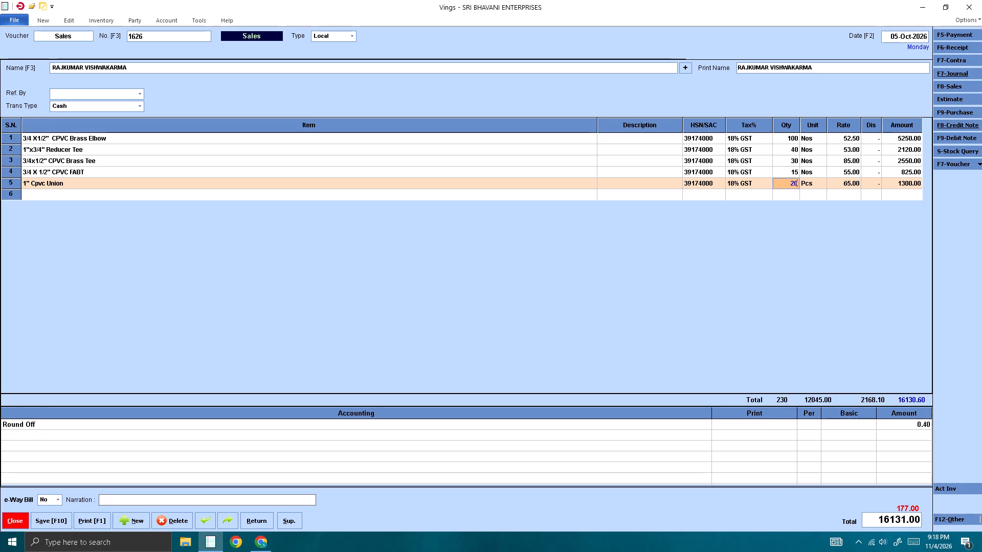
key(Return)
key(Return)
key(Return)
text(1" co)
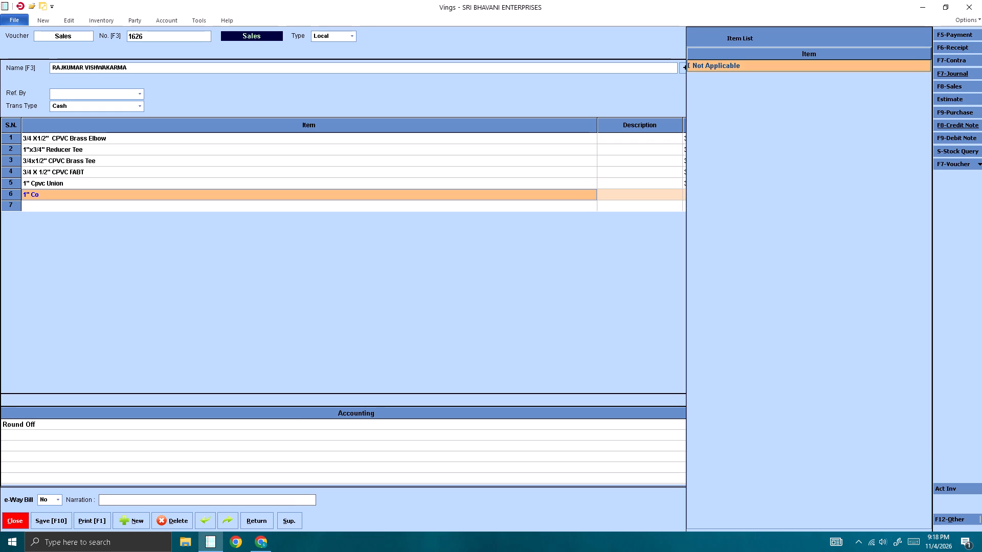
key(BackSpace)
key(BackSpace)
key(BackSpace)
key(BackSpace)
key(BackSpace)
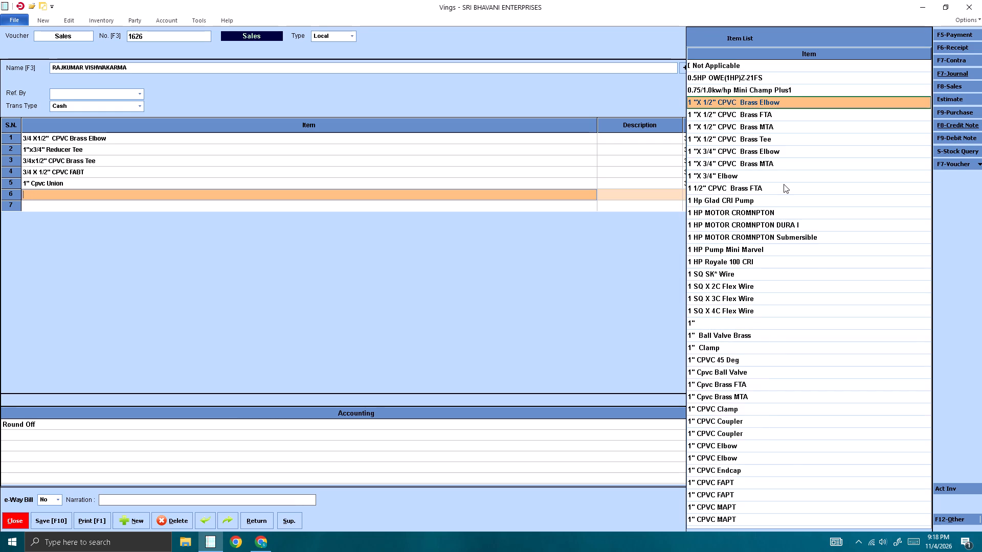
Add 3/4" Cpvc Conceal Stop Cock as line 6 of the voucher with quantity 5.
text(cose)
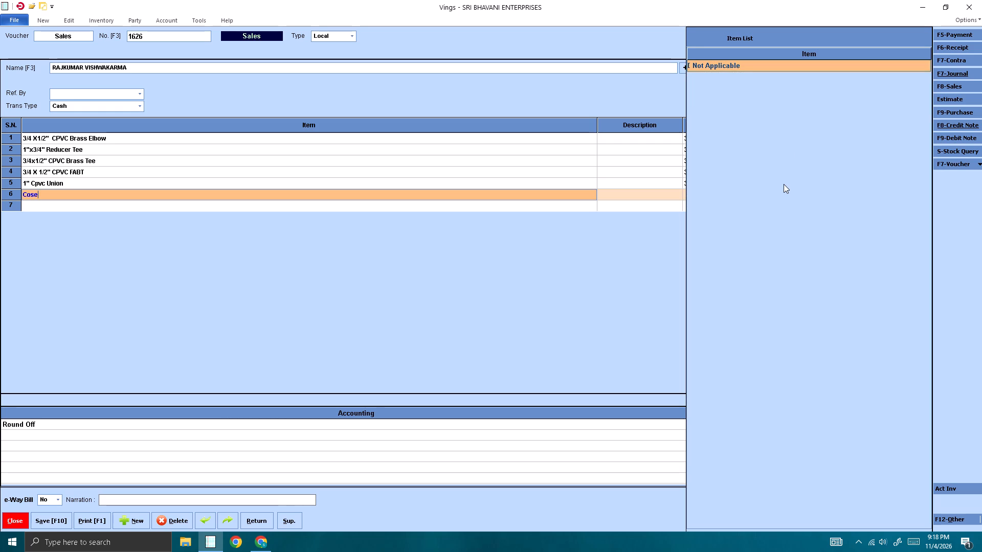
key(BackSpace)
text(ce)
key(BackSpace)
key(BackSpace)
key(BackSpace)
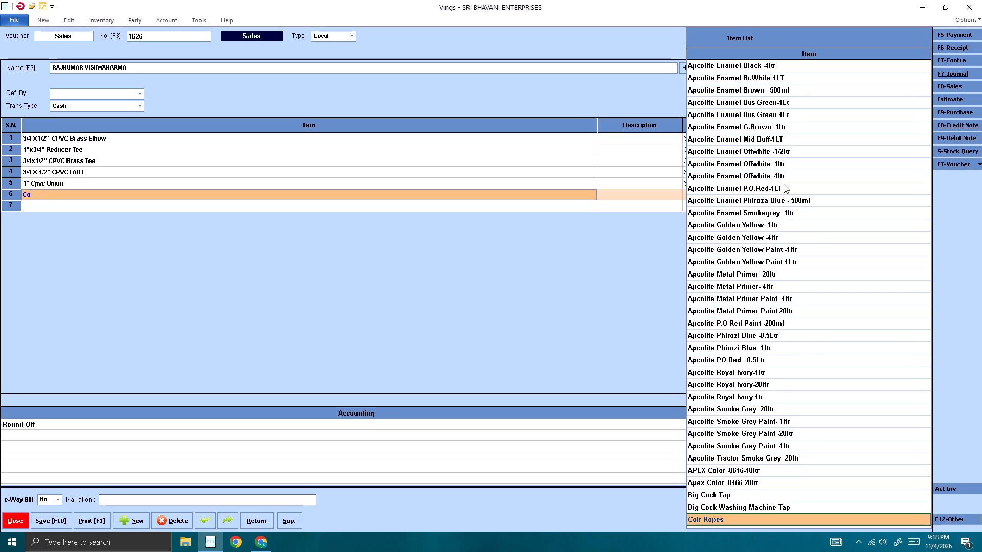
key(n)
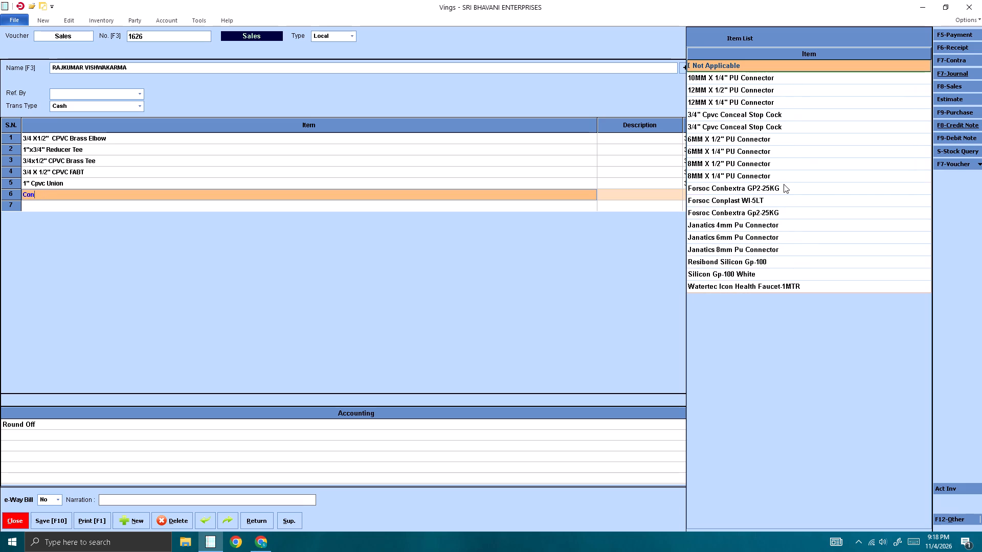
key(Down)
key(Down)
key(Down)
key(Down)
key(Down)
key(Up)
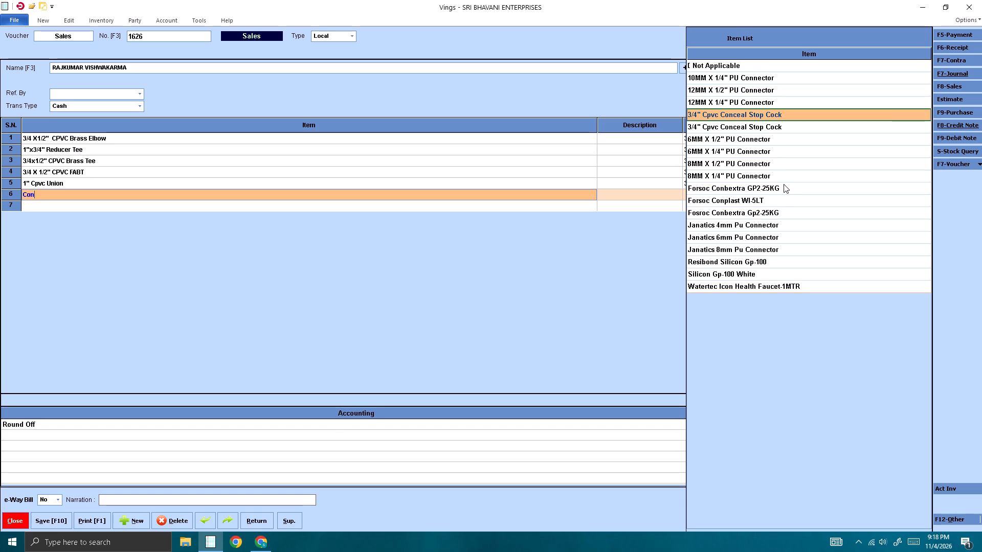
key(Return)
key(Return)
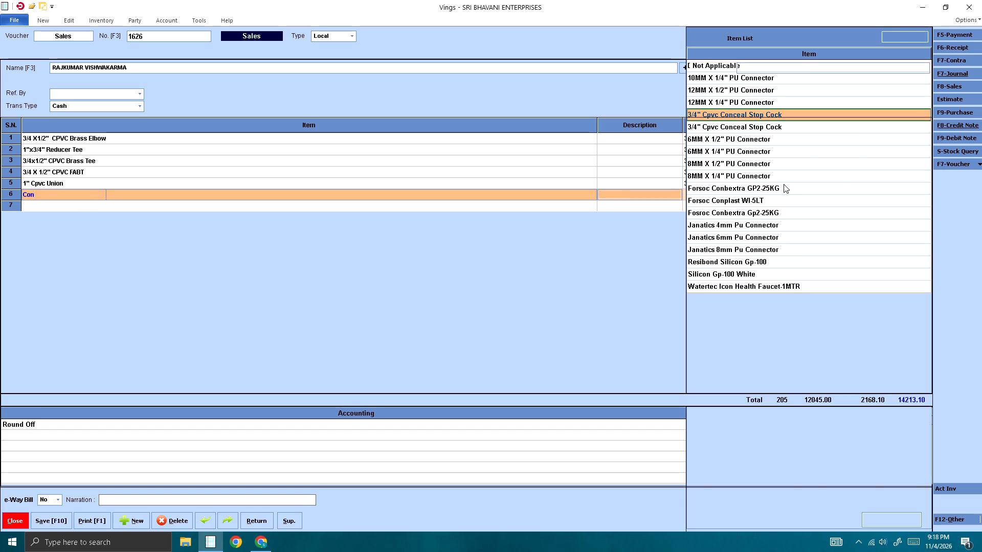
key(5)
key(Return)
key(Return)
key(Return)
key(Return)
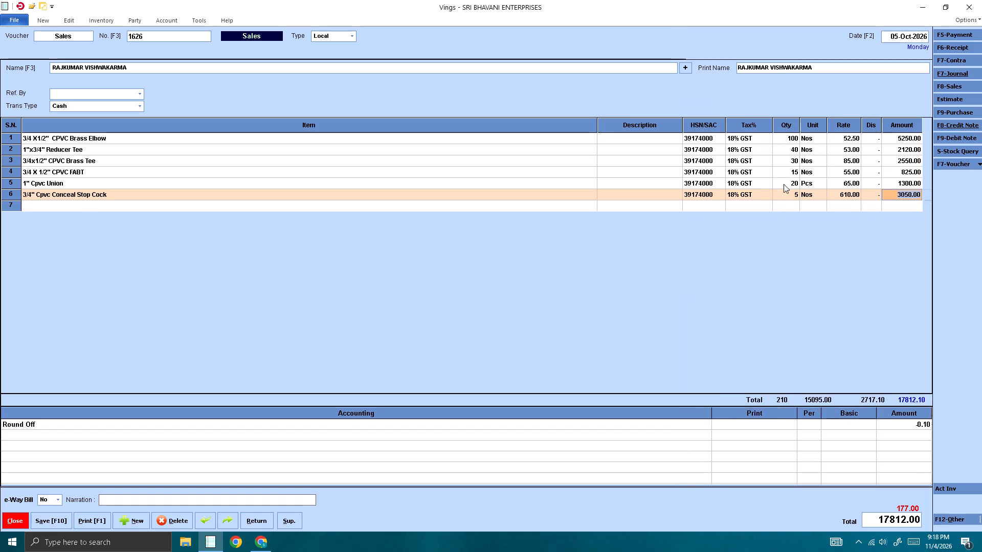
Enter a new item named 1" Cpvc Conseal Stop Cock on line 7 with HSN/SAC code 39174000.
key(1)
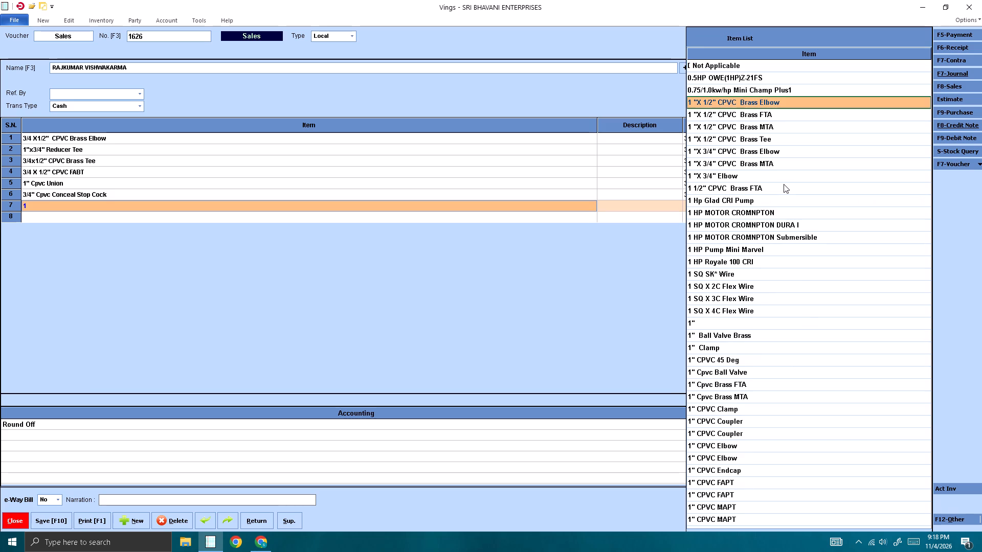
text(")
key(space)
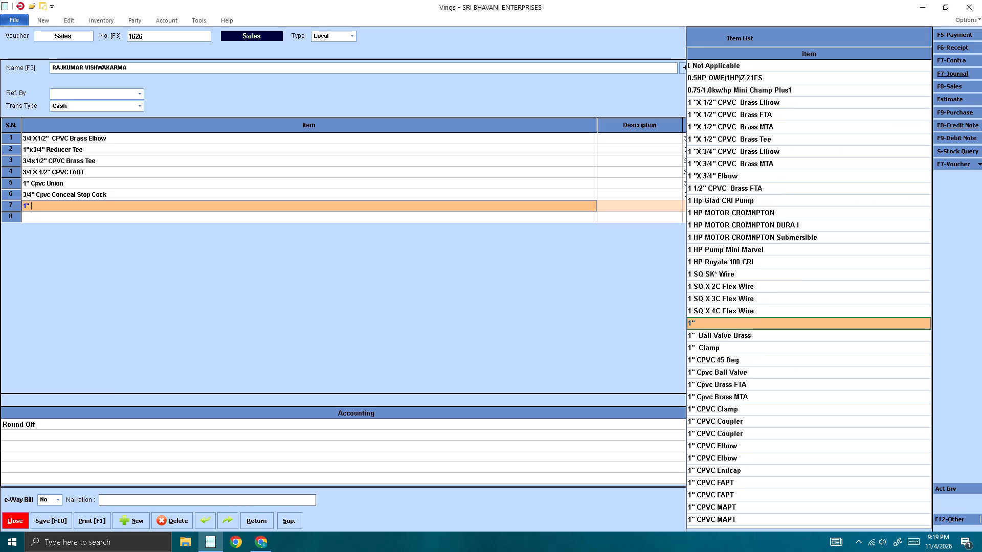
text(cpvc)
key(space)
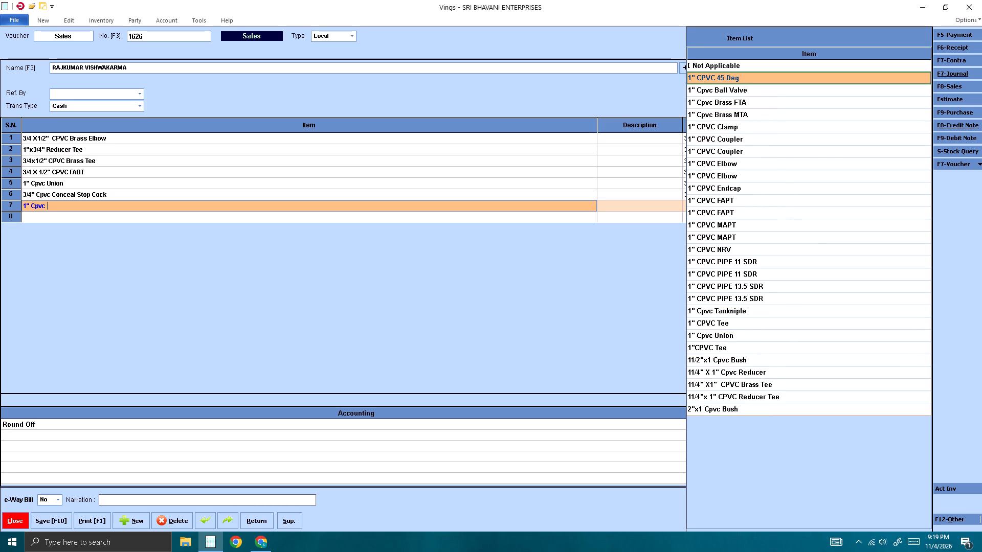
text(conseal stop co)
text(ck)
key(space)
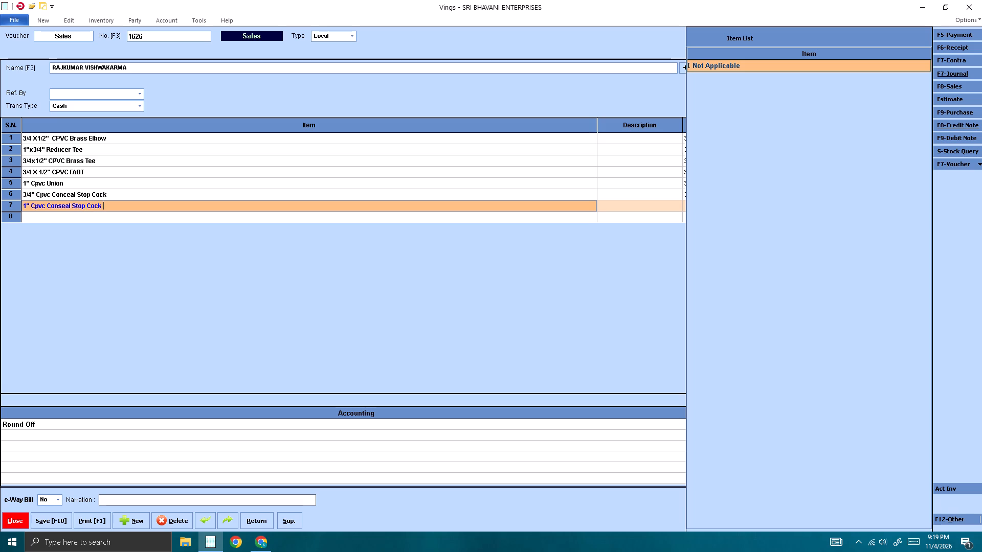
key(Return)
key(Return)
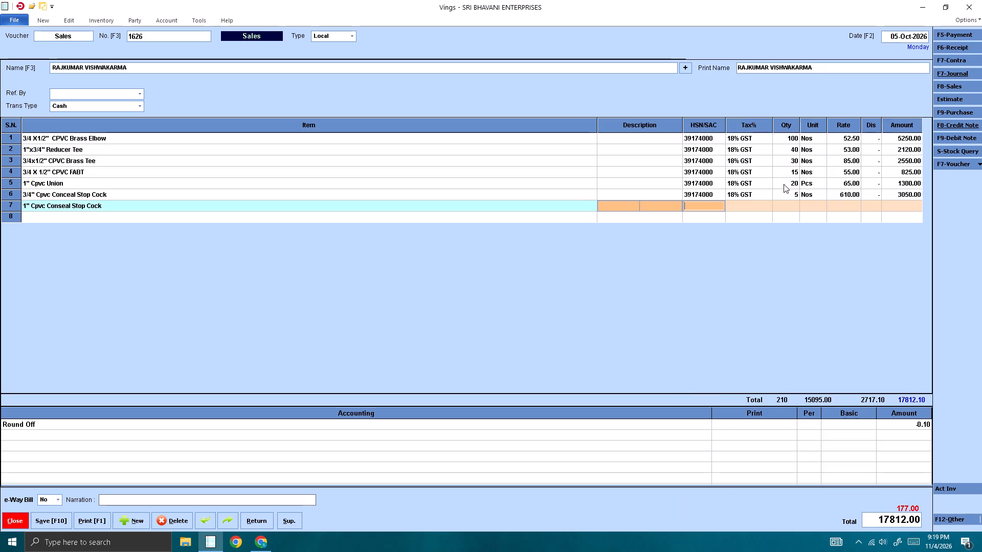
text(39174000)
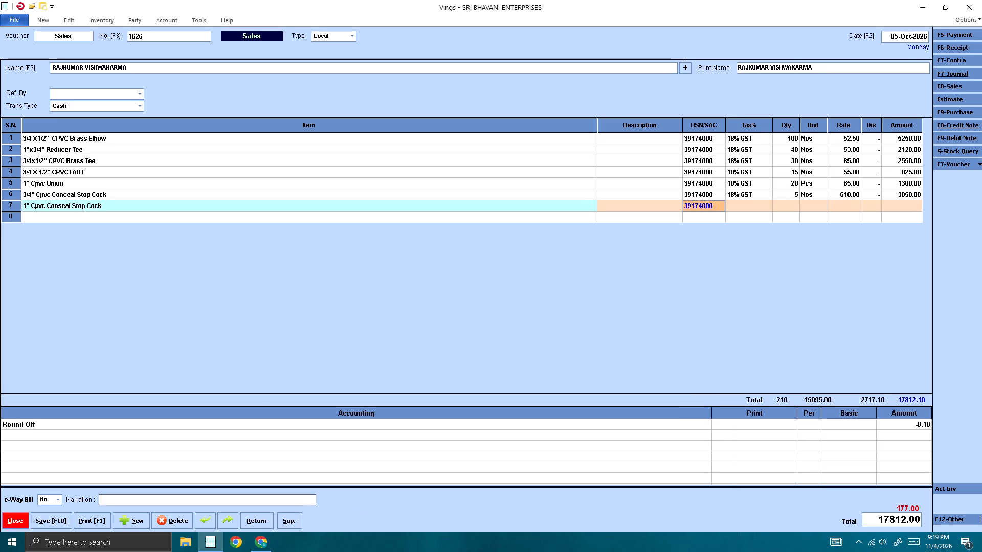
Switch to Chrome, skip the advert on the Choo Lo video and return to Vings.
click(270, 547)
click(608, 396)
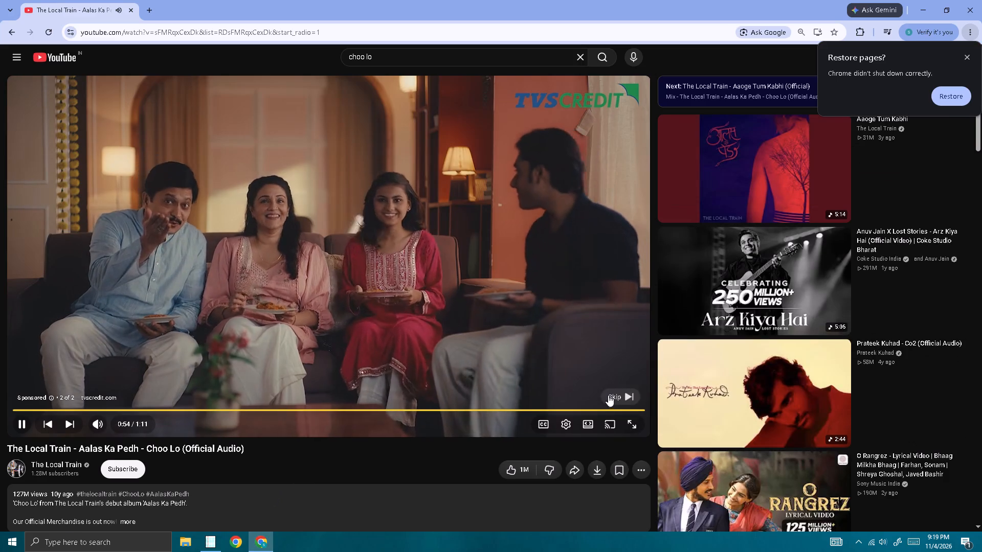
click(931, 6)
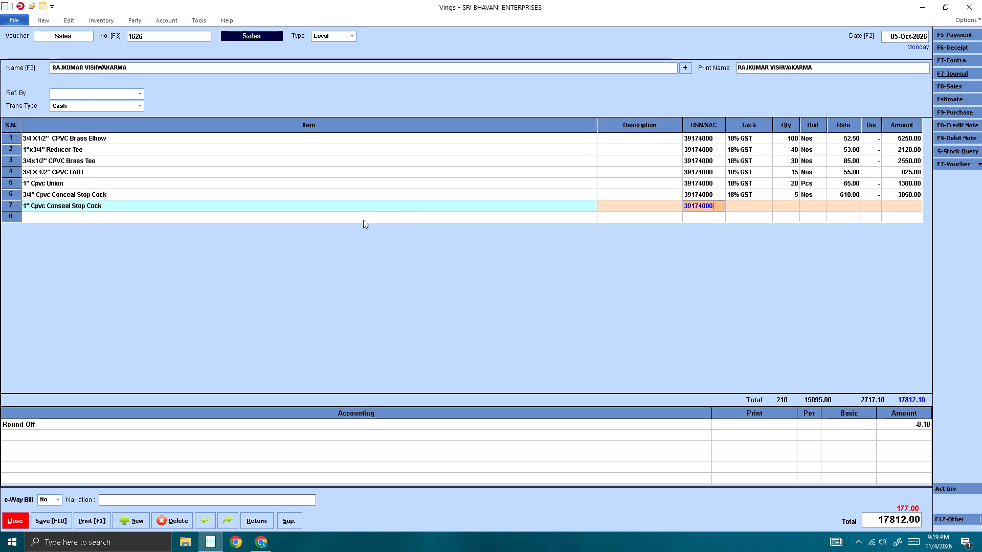
Give the 1" Cpvc Conseal Stop Cock on line 7 the 18% GST rate and quantity 3, and enter its unit.
key(Return)
key(Return)
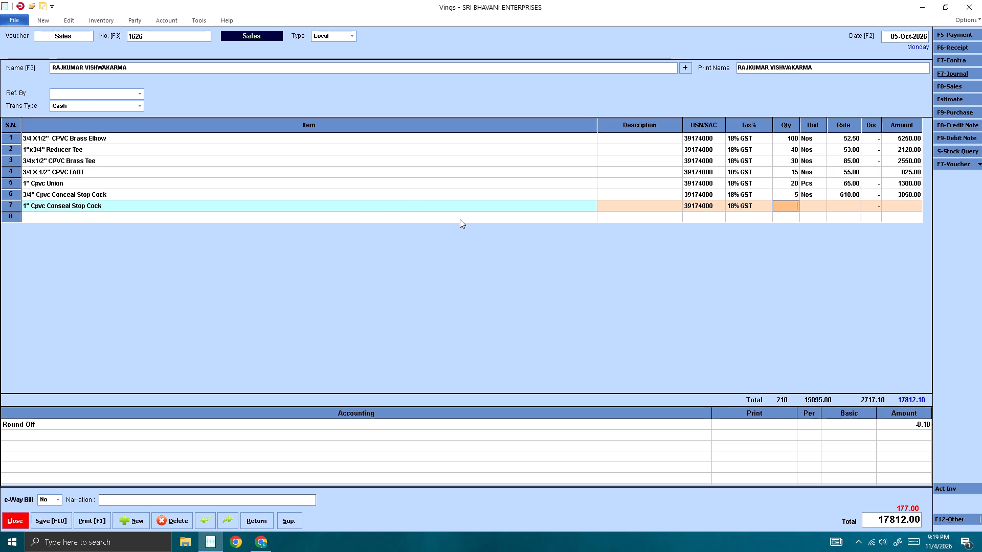
key(3)
key(Return)
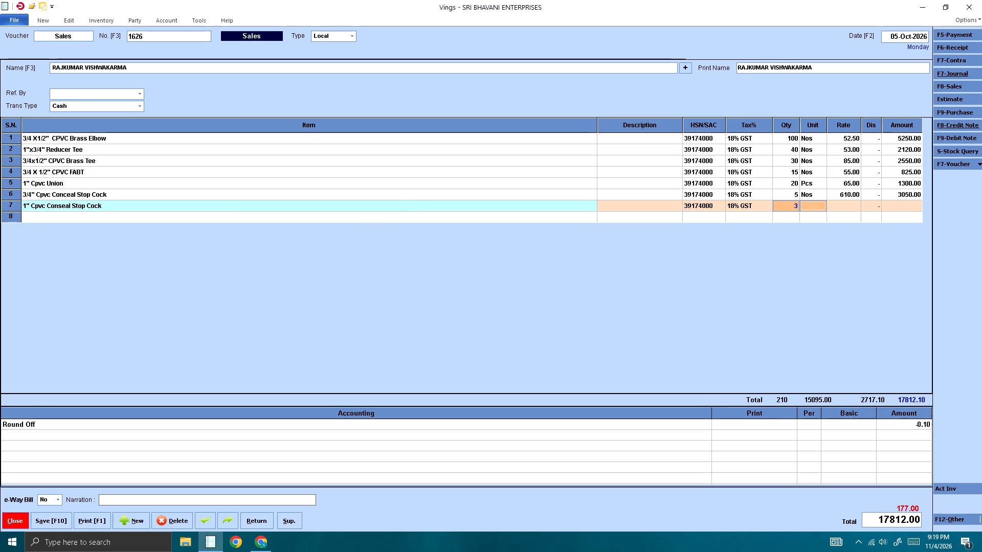
key(n)
key(Return)
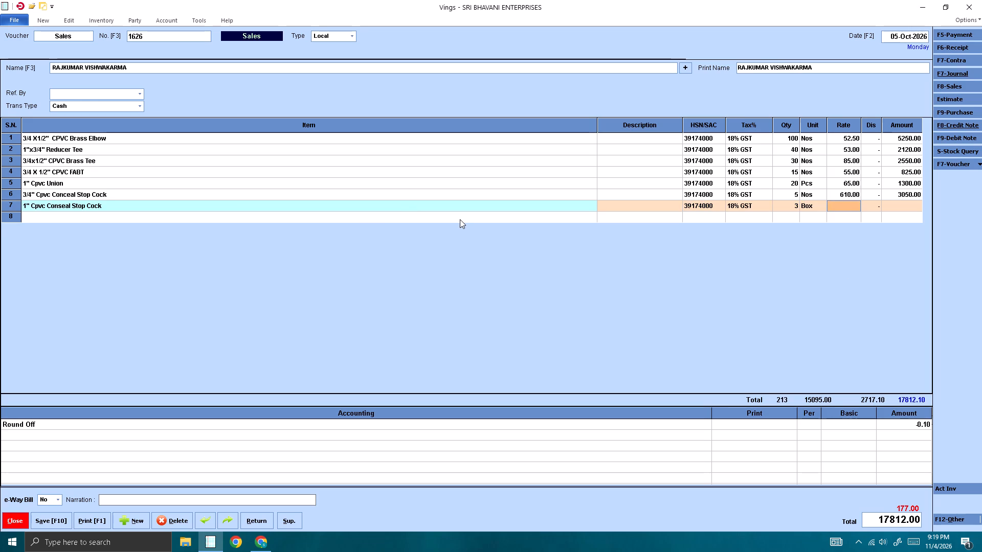
key(BackSpace)
key(Return)
key(n)
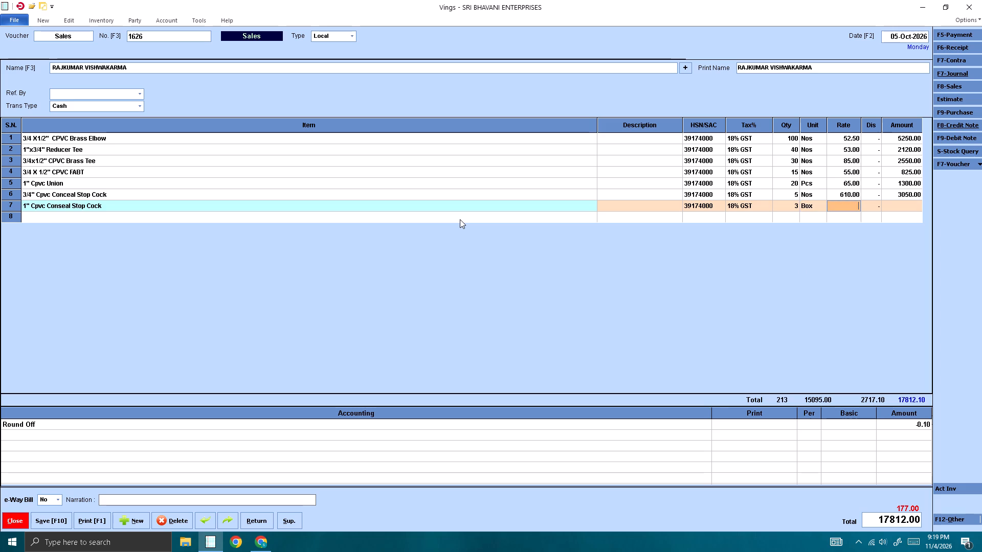